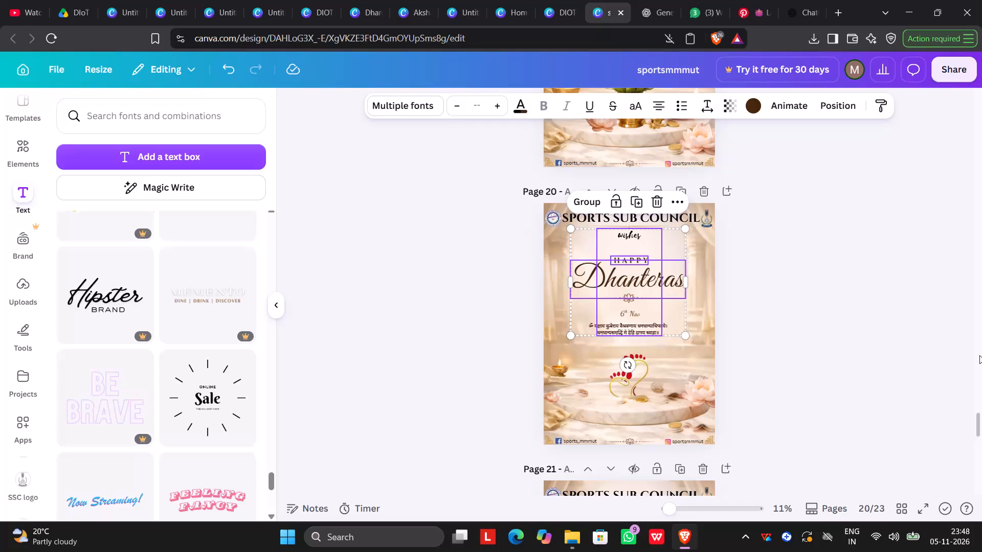
Look through pages 18 to 23 of the sportsmmmut design to compare the Dhanteras poster variants.
{"action": "scroll", "coordinate": [500, 375], "scroll_direction": "up", "scroll_amount": 4}
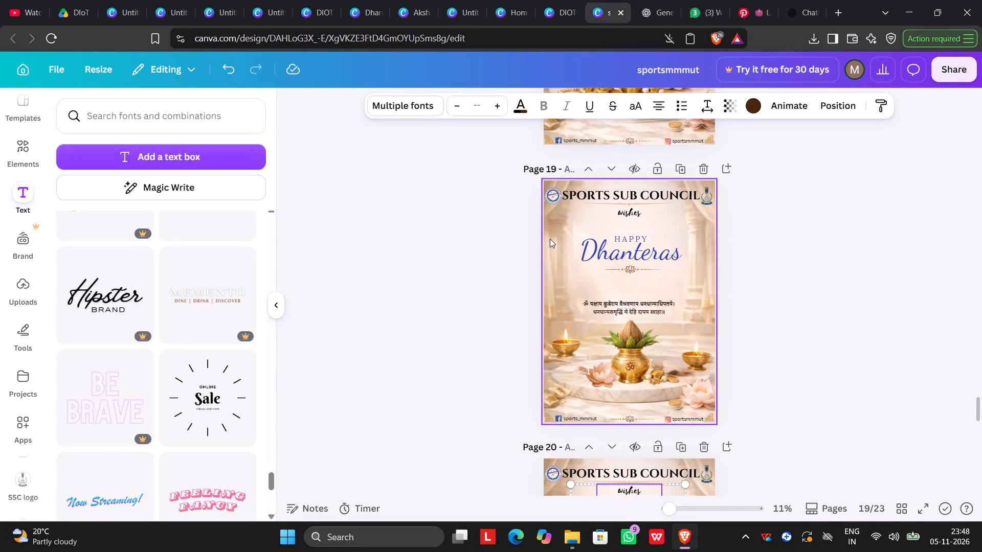
{"action": "scroll", "coordinate": [609, 221], "scroll_direction": "up", "scroll_amount": 1}
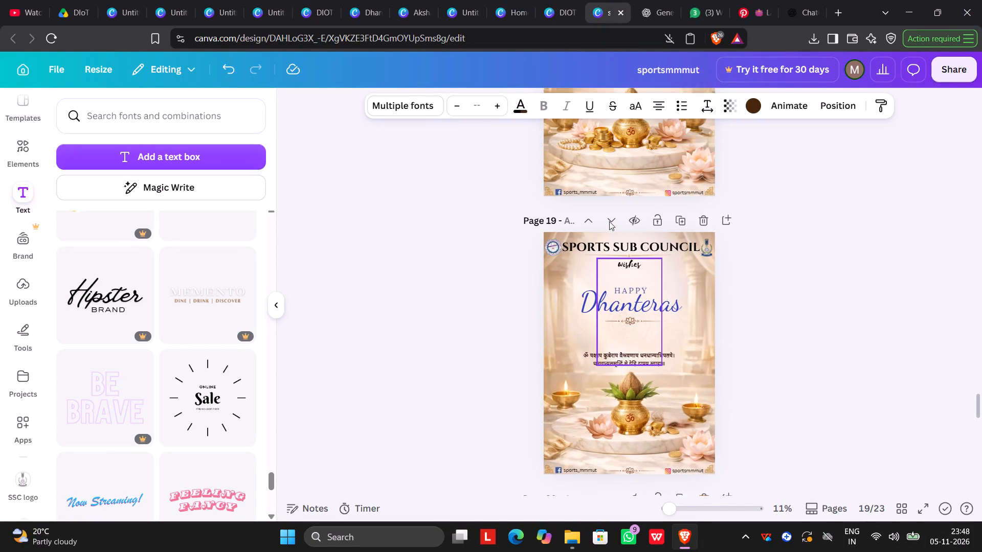
{"action": "scroll", "coordinate": [609, 221], "scroll_direction": "up", "scroll_amount": 4}
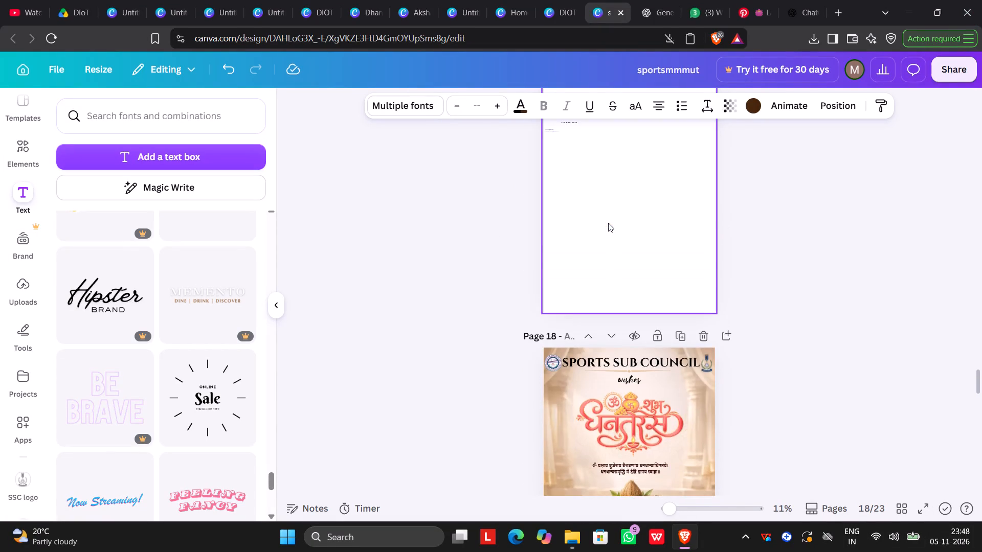
{"action": "scroll", "coordinate": [608, 223], "scroll_direction": "down", "scroll_amount": 3}
{"action": "scroll", "coordinate": [594, 337], "scroll_direction": "down", "scroll_amount": 8}
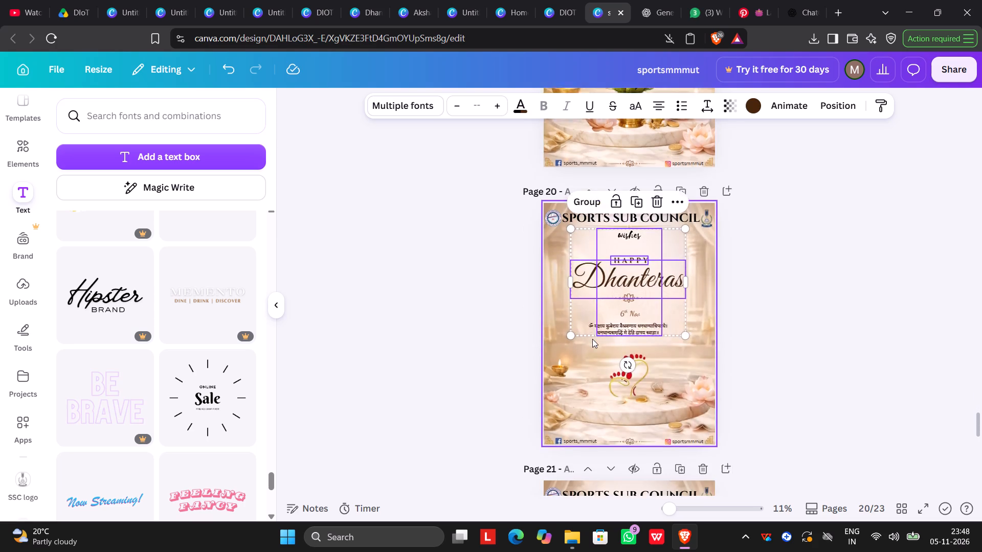
{"action": "scroll", "coordinate": [592, 339], "scroll_direction": "down", "scroll_amount": 9}
{"action": "scroll", "coordinate": [592, 339], "scroll_direction": "up", "scroll_amount": 3}
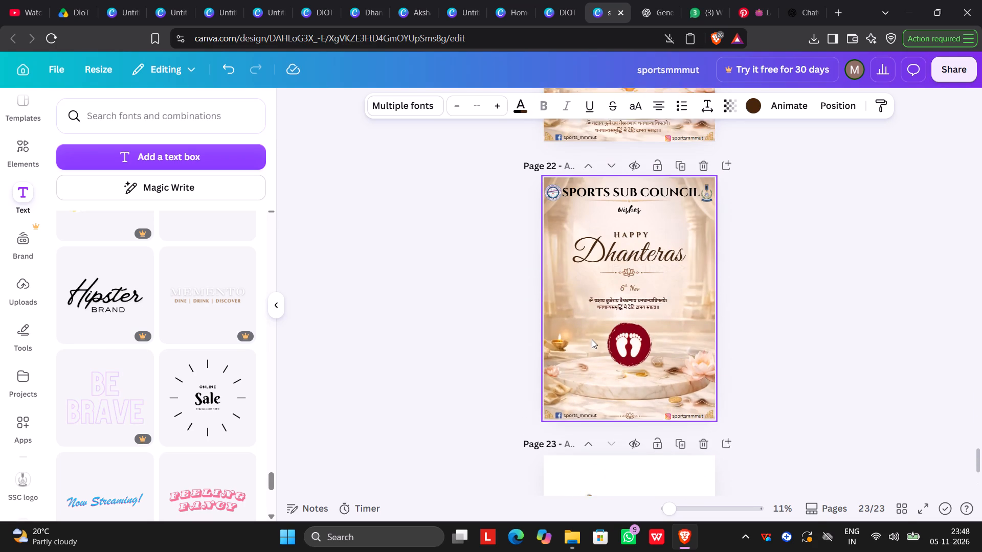
{"action": "scroll", "coordinate": [592, 339], "scroll_direction": "up", "scroll_amount": 3}
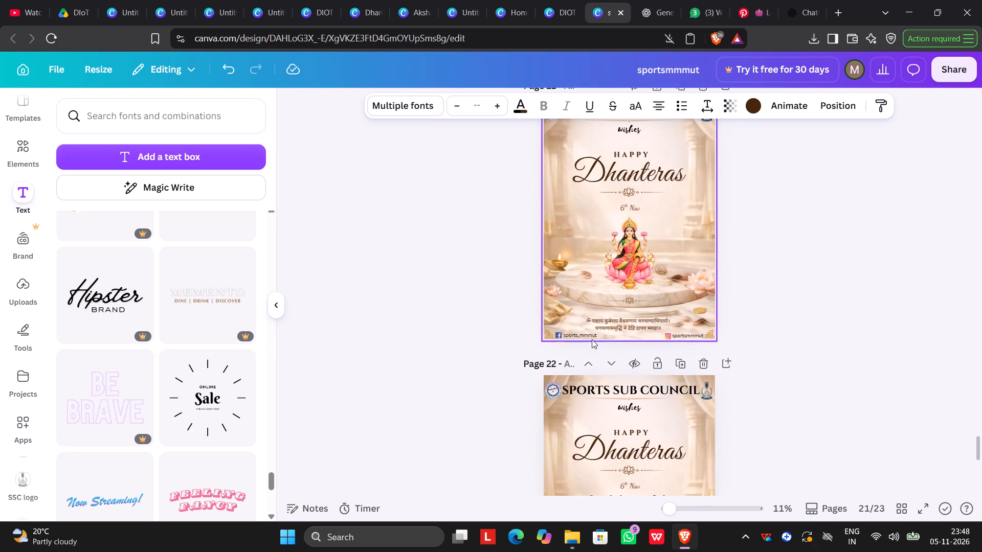
{"action": "scroll", "coordinate": [595, 310], "scroll_direction": "up", "scroll_amount": 1}
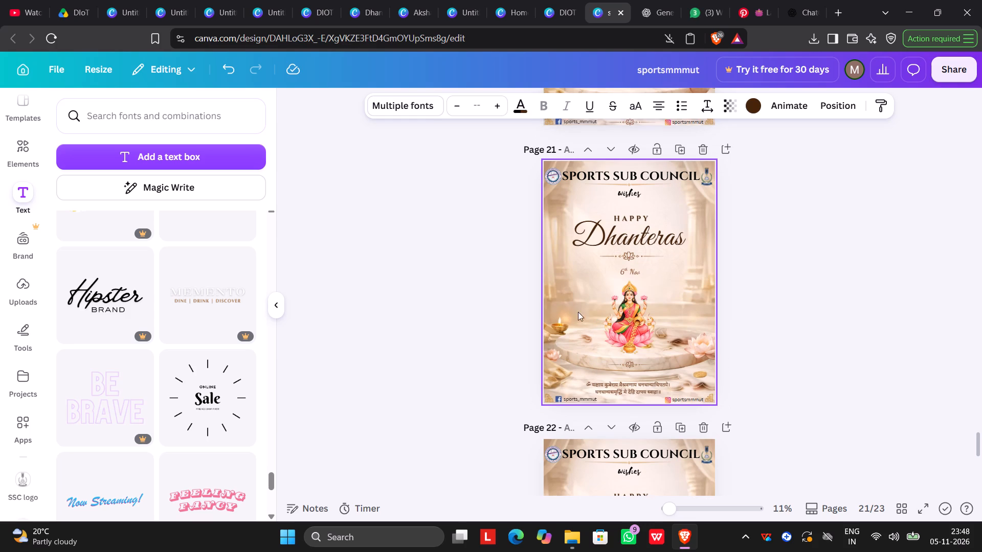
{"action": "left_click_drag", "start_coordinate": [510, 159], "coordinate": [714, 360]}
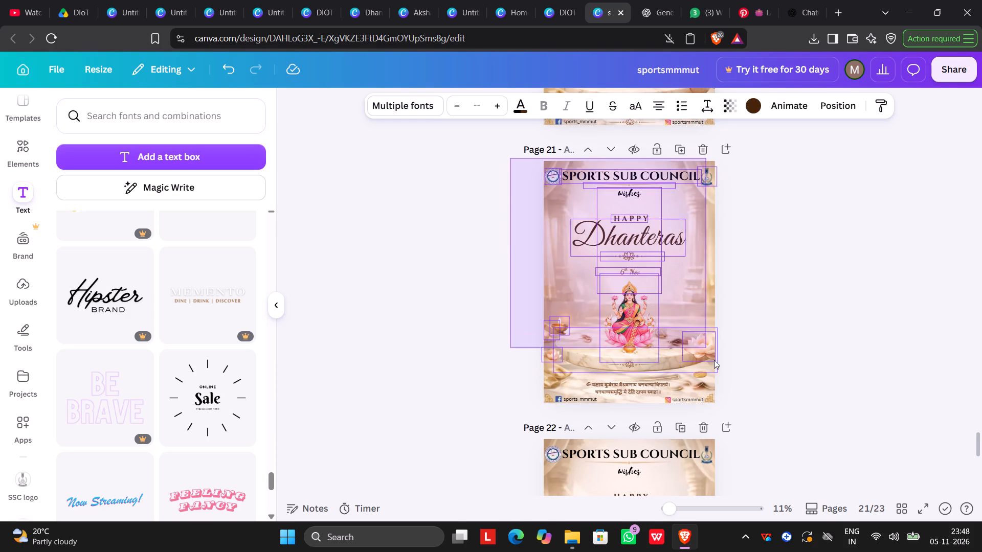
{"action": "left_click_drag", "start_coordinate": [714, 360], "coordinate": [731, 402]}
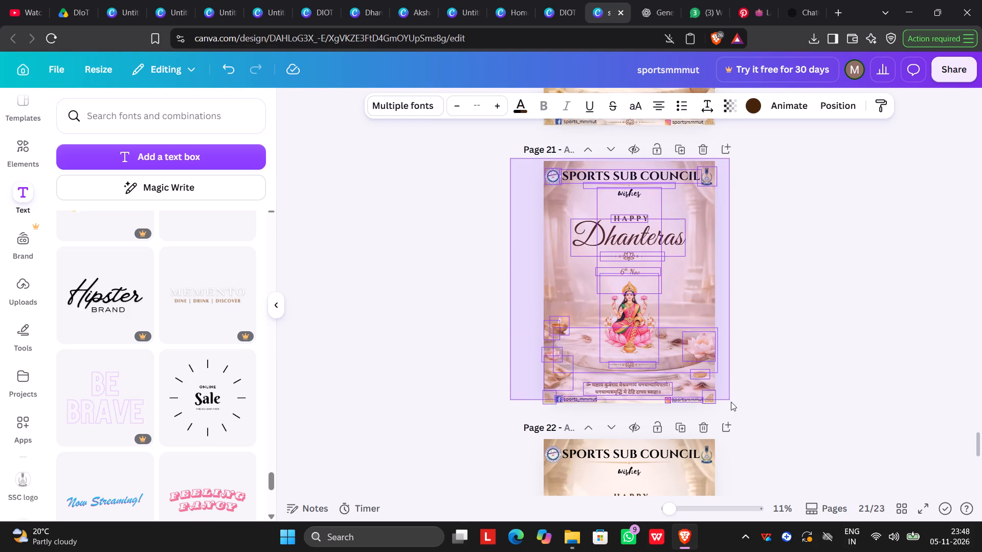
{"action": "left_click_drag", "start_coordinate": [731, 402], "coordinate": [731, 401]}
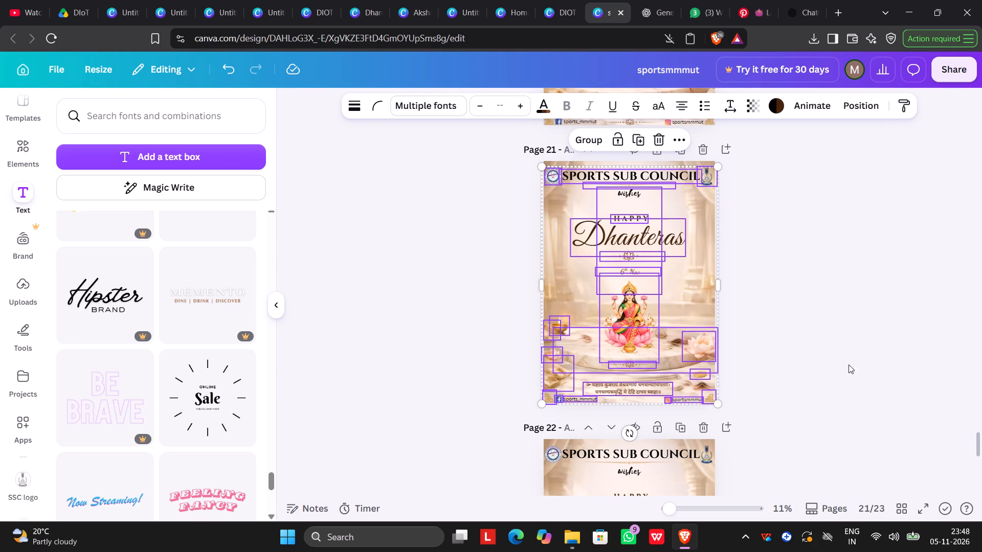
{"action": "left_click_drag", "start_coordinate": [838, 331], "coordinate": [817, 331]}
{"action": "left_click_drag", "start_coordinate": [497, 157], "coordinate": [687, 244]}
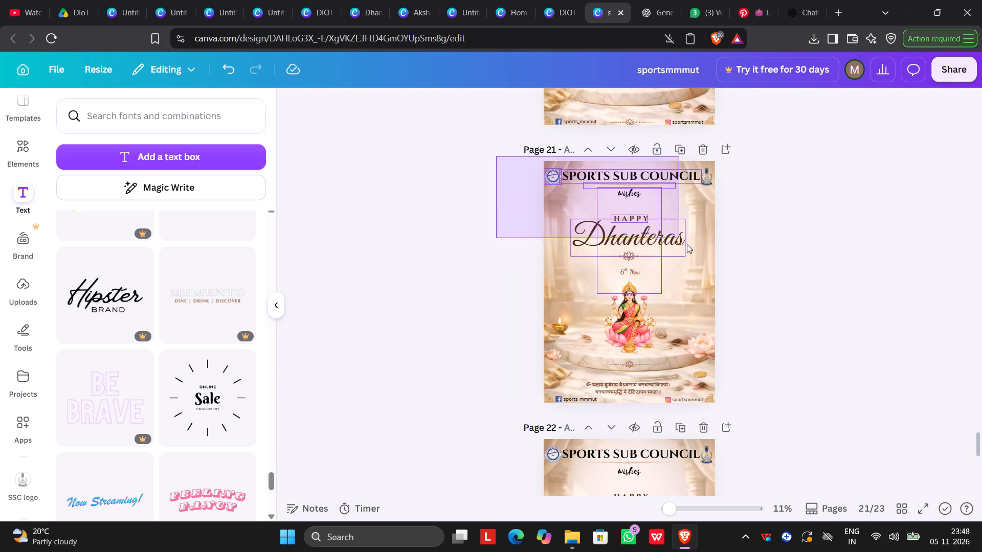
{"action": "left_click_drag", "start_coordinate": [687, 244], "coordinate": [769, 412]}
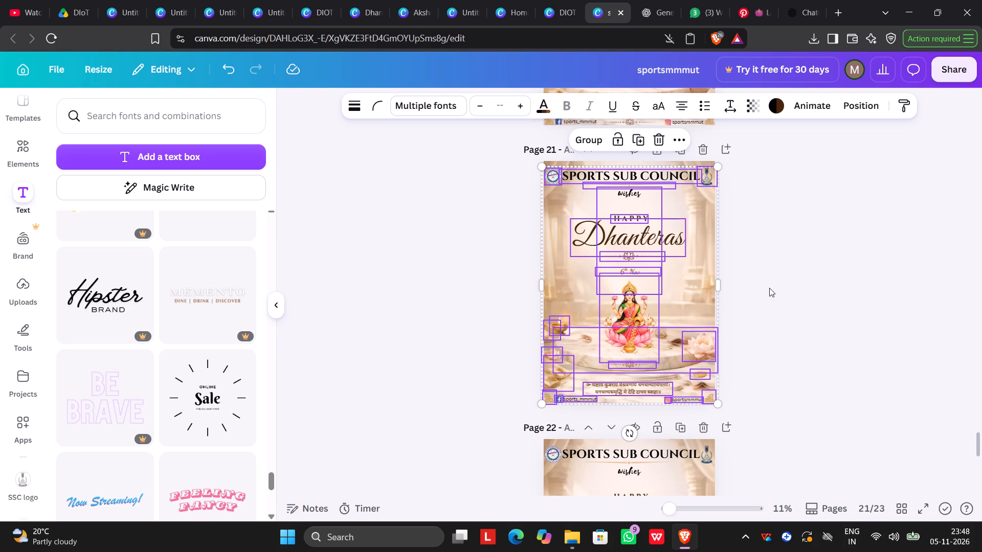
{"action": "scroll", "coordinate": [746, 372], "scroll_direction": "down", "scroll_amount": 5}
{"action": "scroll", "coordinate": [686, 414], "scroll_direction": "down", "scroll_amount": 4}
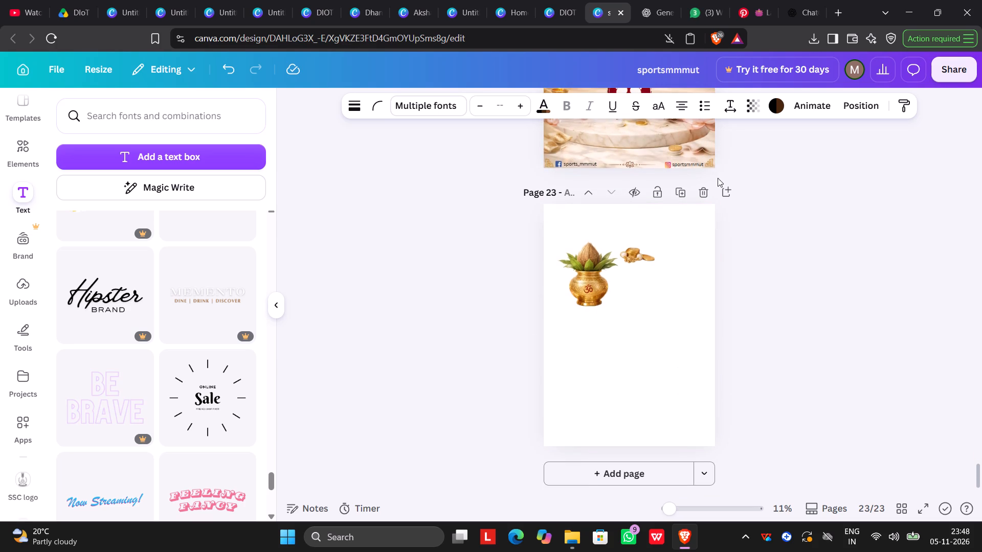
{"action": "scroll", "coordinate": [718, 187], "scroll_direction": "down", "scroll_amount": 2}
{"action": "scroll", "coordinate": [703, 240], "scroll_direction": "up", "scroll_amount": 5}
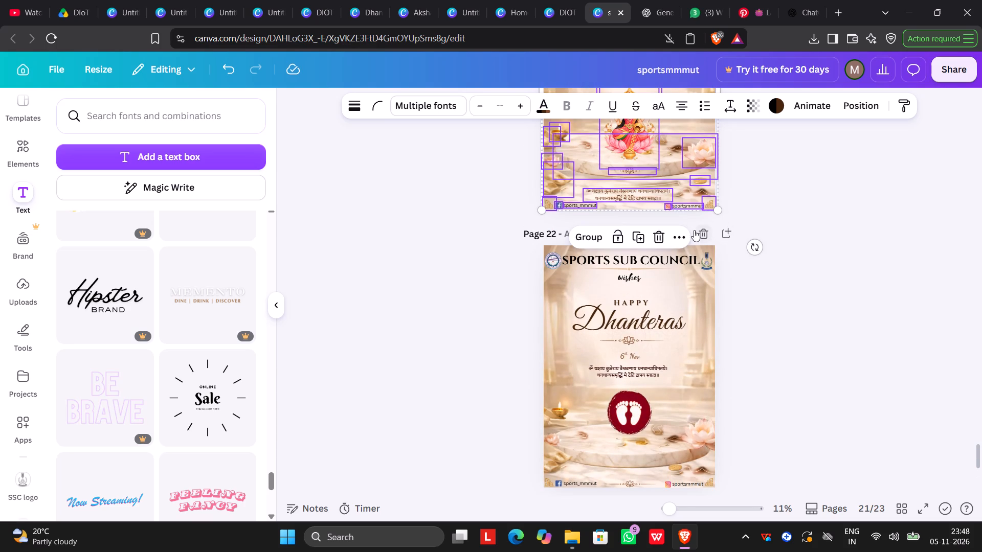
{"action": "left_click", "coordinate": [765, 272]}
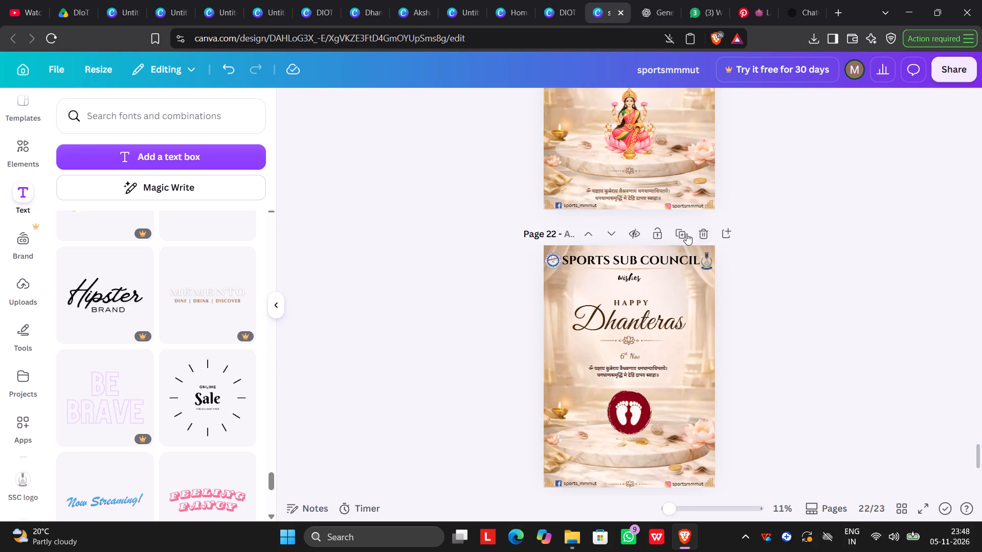
Duplicate page 22 and delete all elements on the copy except its background image.
{"action": "left_click", "coordinate": [677, 228]}
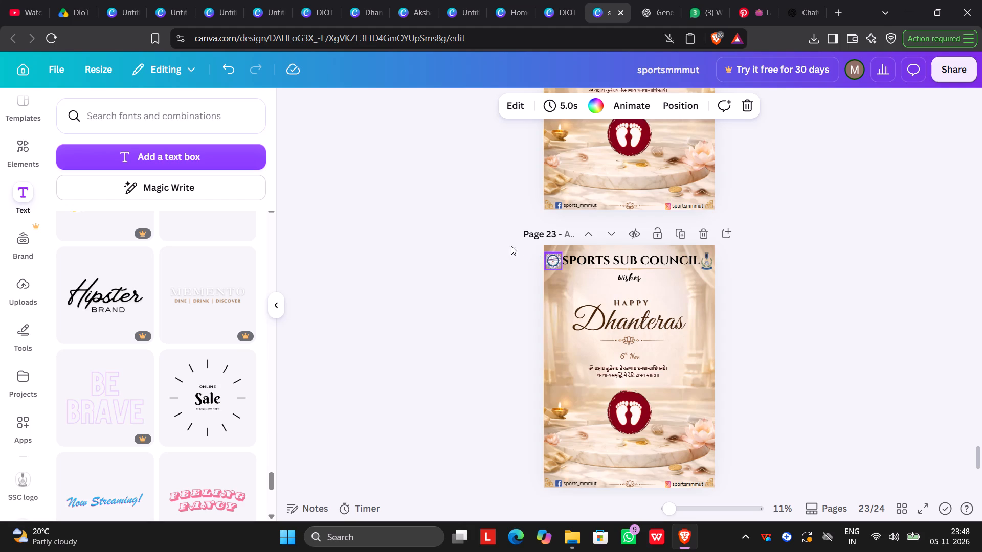
{"action": "left_click_drag", "start_coordinate": [517, 246], "coordinate": [742, 490]}
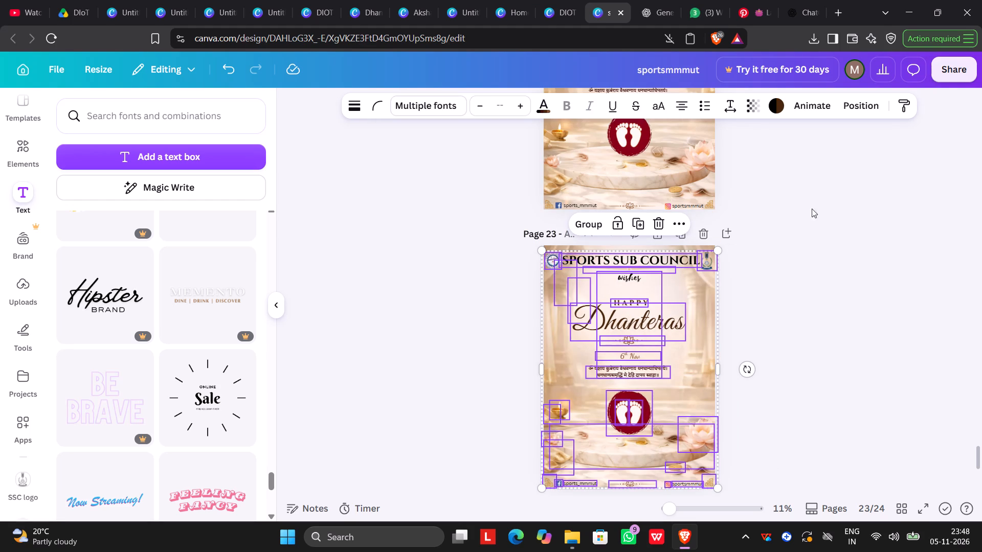
{"action": "left_click", "coordinate": [655, 217]}
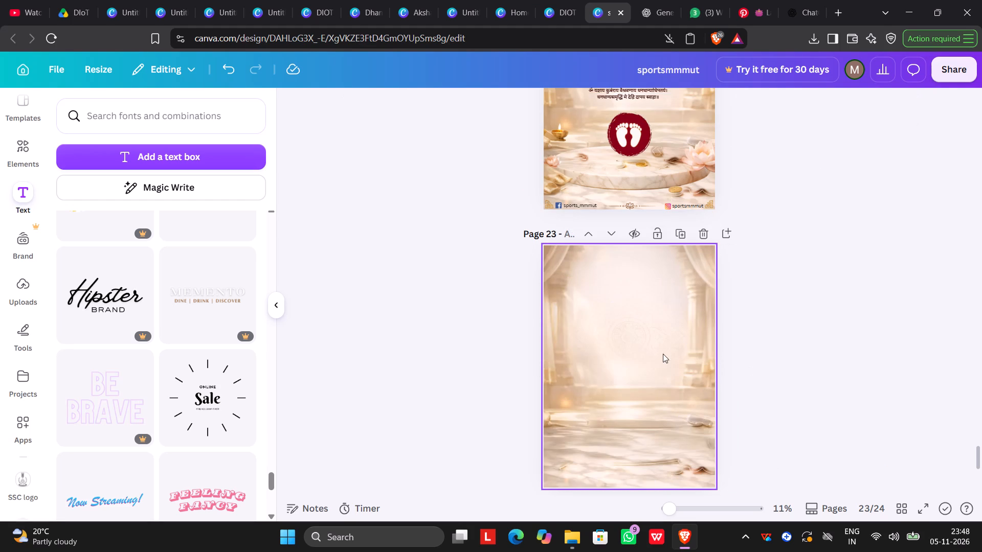
Cut the background image from the duplicated page and paste it onto blank page 9 of the DIOT poster design.
{"action": "left_click", "coordinate": [645, 337]}
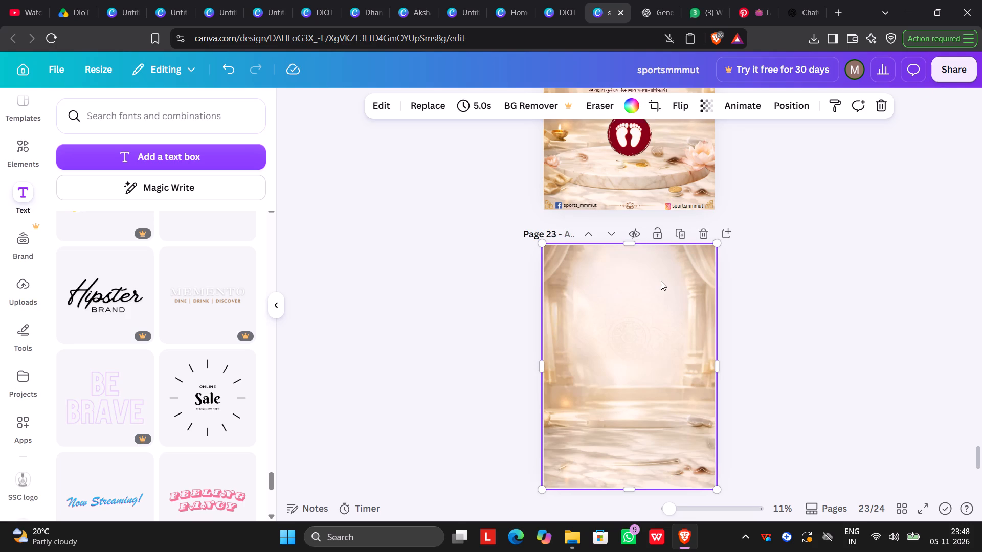
{"action": "key", "text": "ctrl+x"}
{"action": "scroll", "coordinate": [657, 283], "scroll_direction": "up", "scroll_amount": 2}
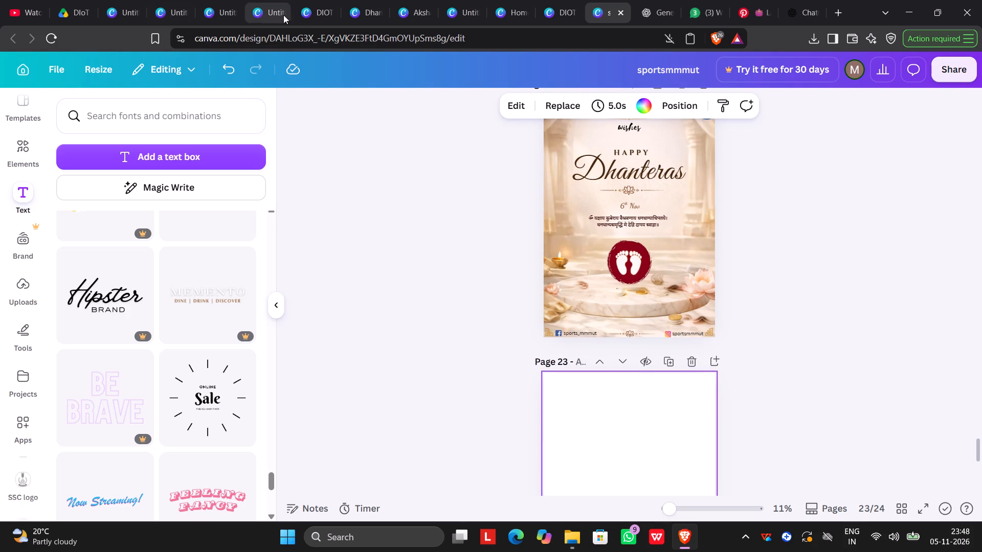
{"action": "left_click", "coordinate": [306, 11]}
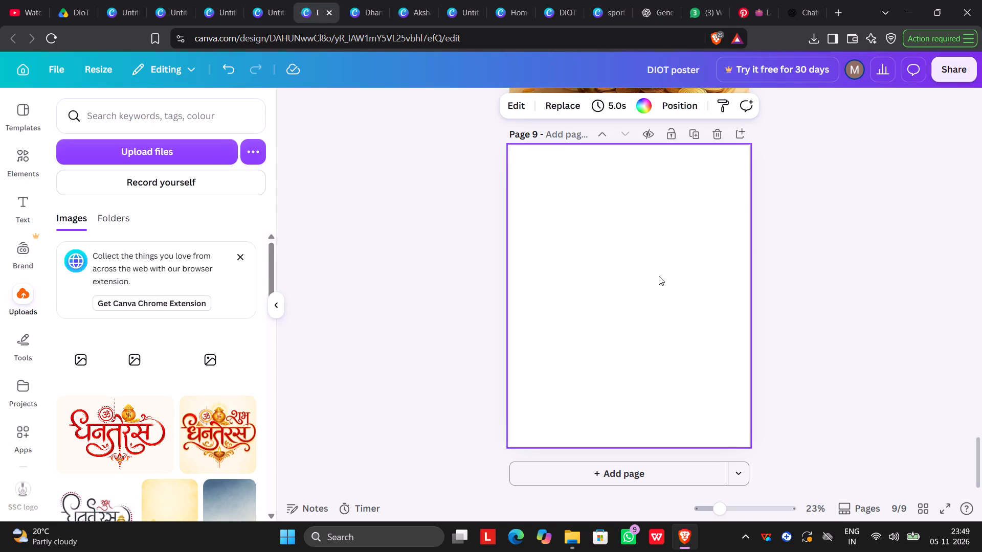
{"action": "key", "text": "ctrl+v"}
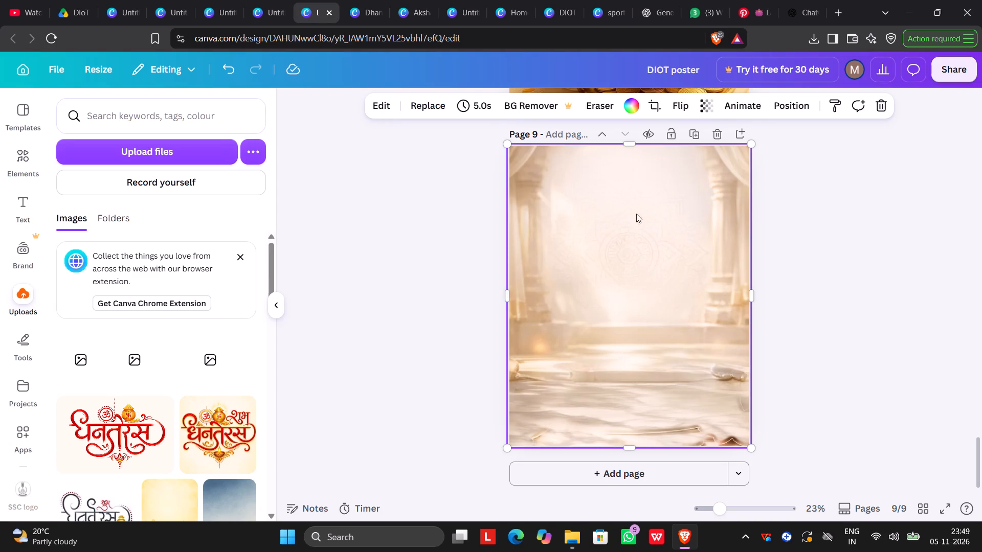
In the sportsmmmut design, copy the page 21 elements below the header, from "wishes" down to the social media handles.
{"action": "left_click", "coordinate": [600, 9]}
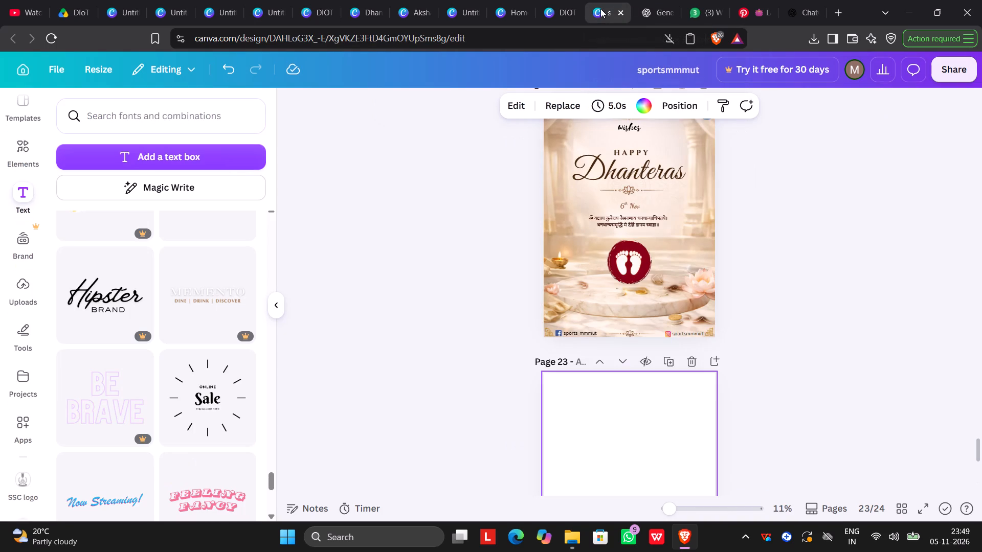
{"action": "scroll", "coordinate": [553, 230], "scroll_direction": "up", "scroll_amount": 2}
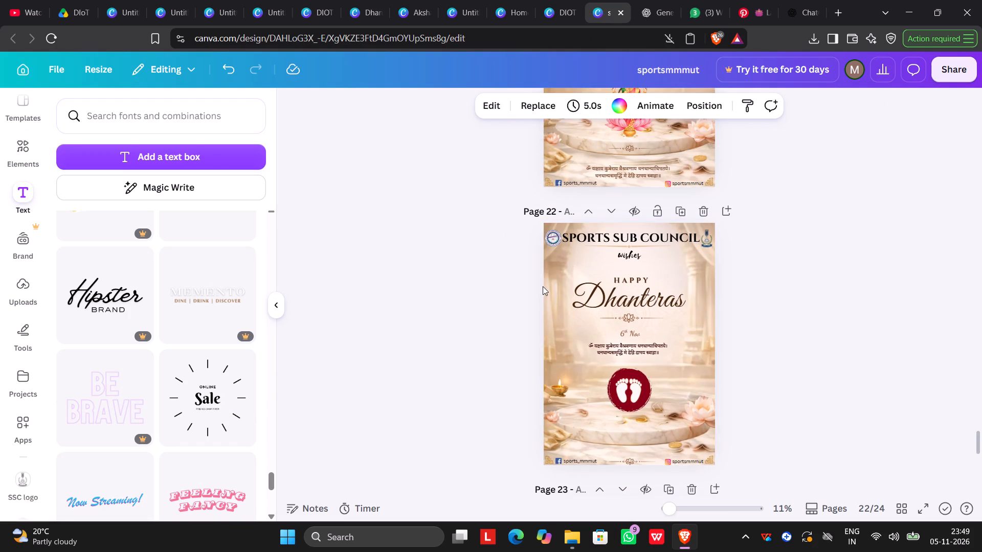
{"action": "scroll", "coordinate": [542, 287], "scroll_direction": "down", "scroll_amount": 4}
{"action": "scroll", "coordinate": [542, 287], "scroll_direction": "up", "scroll_amount": 9}
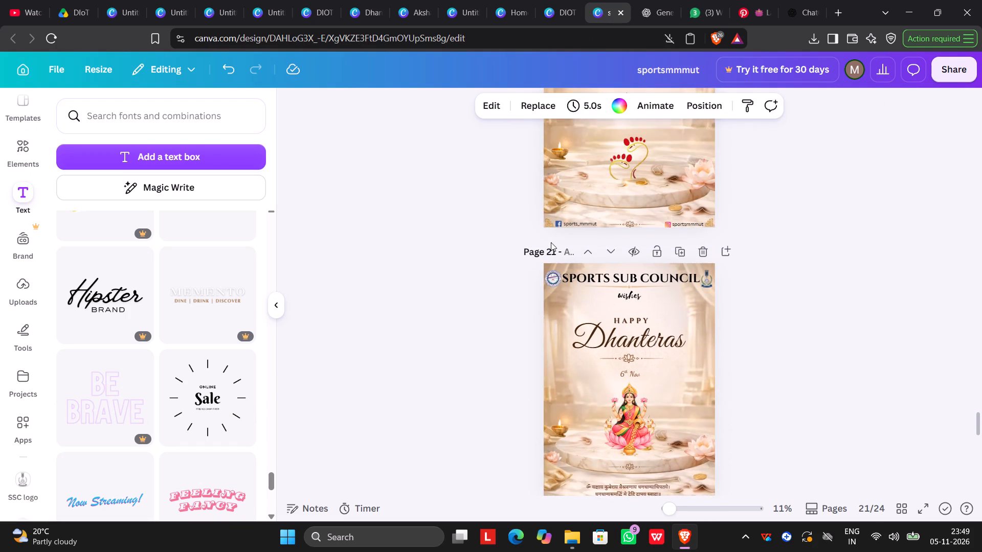
{"action": "scroll", "coordinate": [526, 285], "scroll_direction": "down", "scroll_amount": 2}
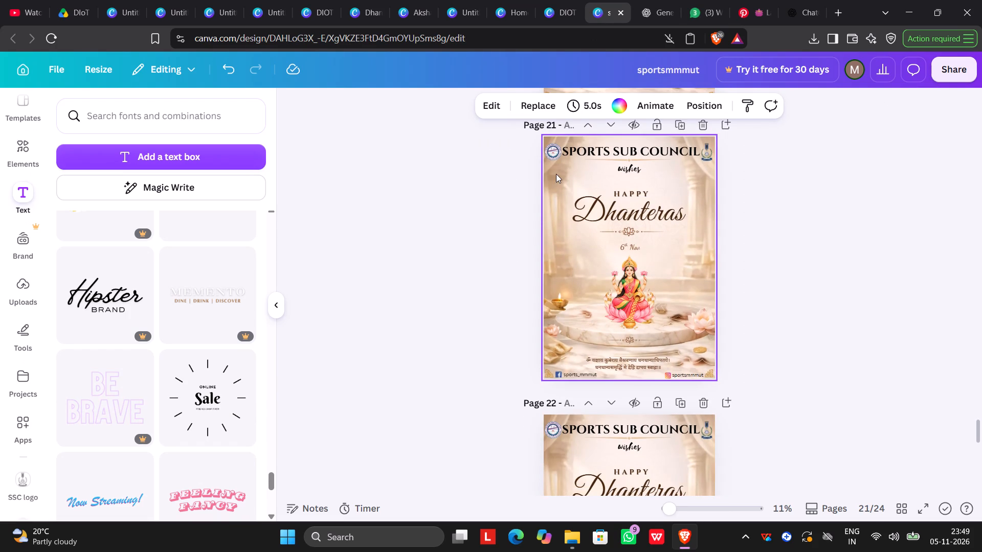
{"action": "left_click_drag", "start_coordinate": [521, 168], "coordinate": [707, 274]}
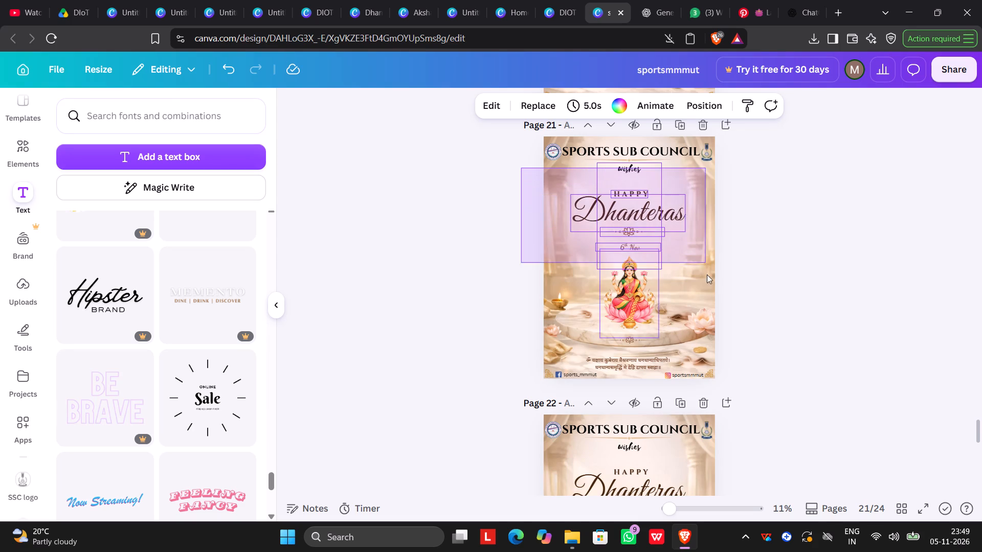
{"action": "left_click_drag", "start_coordinate": [707, 274], "coordinate": [733, 366]}
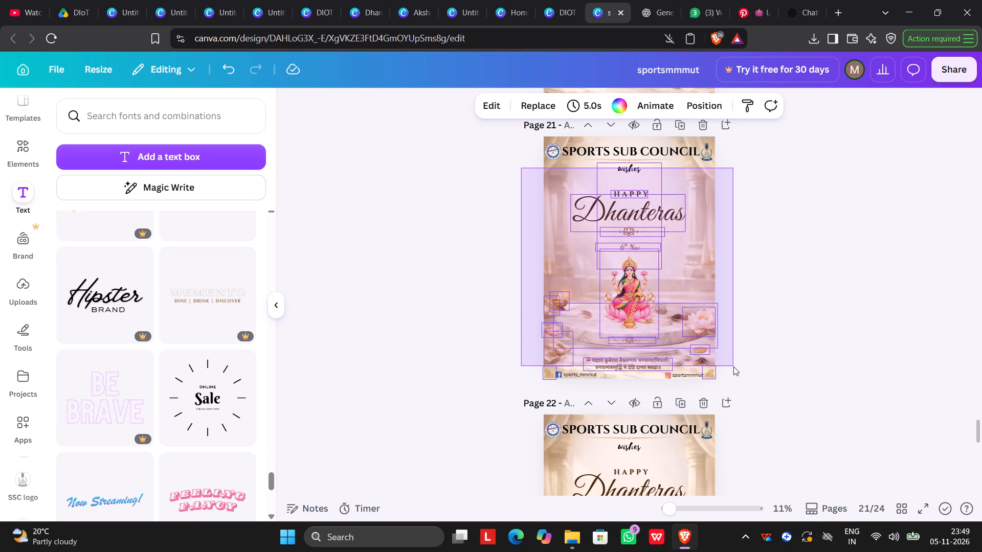
{"action": "left_click_drag", "start_coordinate": [733, 366], "coordinate": [741, 382]}
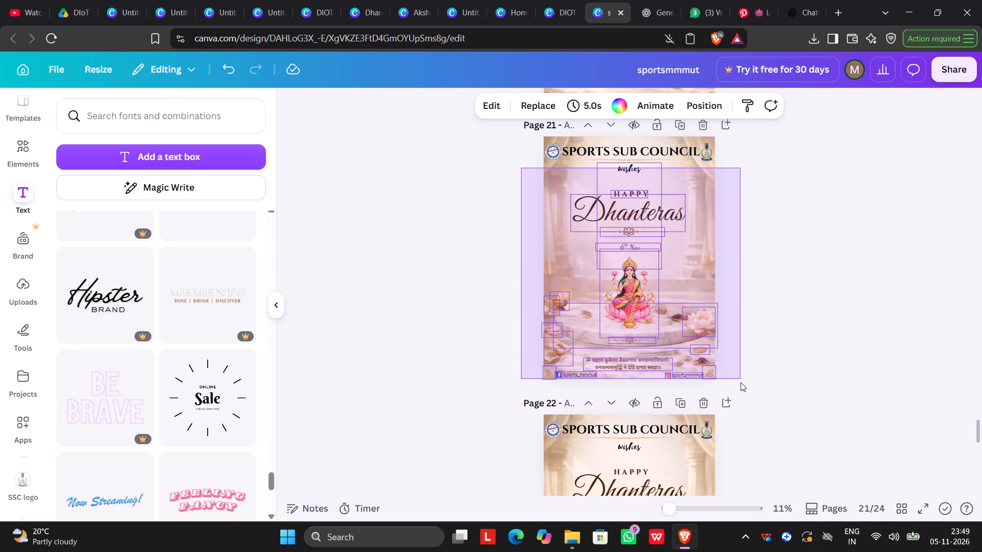
{"action": "left_click_drag", "start_coordinate": [741, 382], "coordinate": [741, 383]}
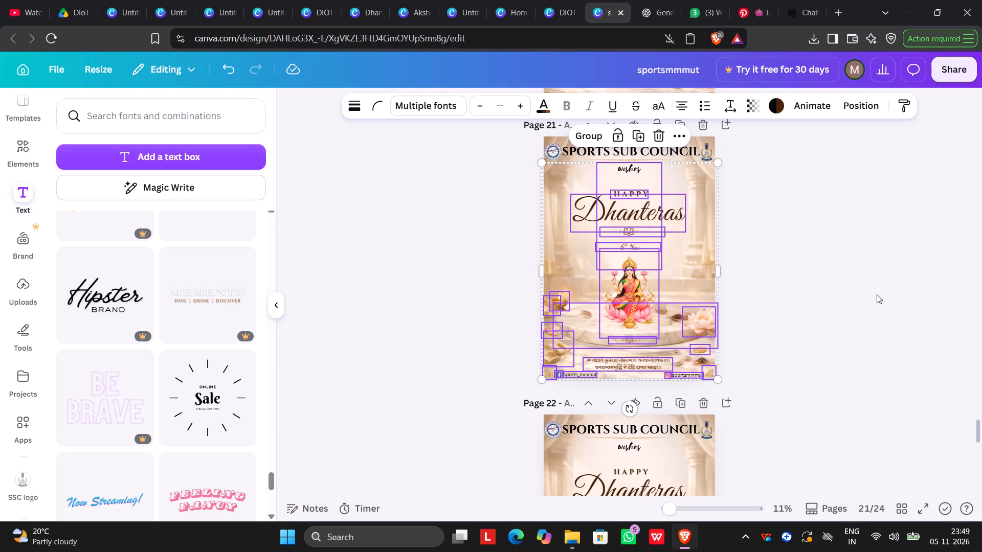
{"action": "key", "text": "ctrl+c"}
Paste the copied "wishes"-to-handles elements onto page 9 of the DIOT poster, over the background image.
{"action": "left_click", "coordinate": [208, 8]}
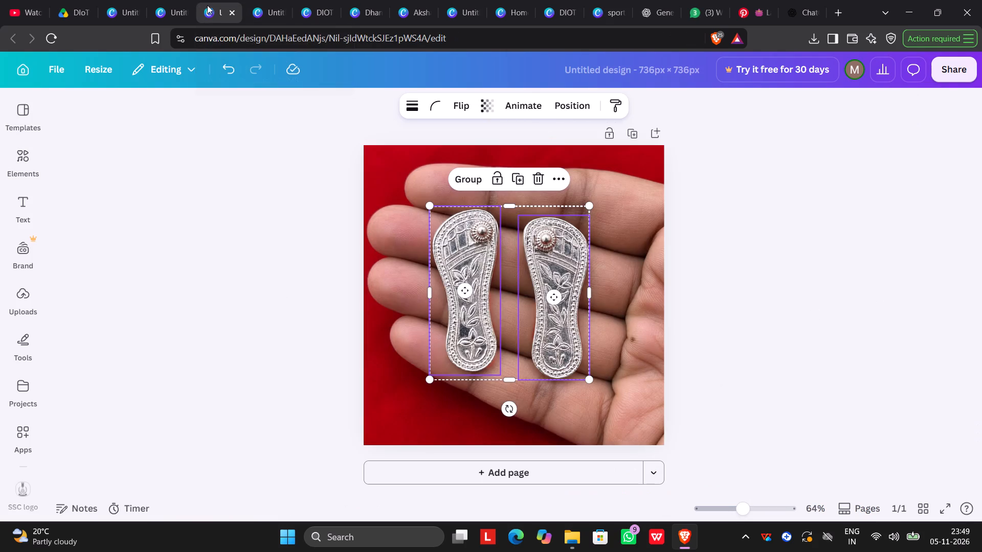
{"action": "left_click", "coordinate": [169, 3]}
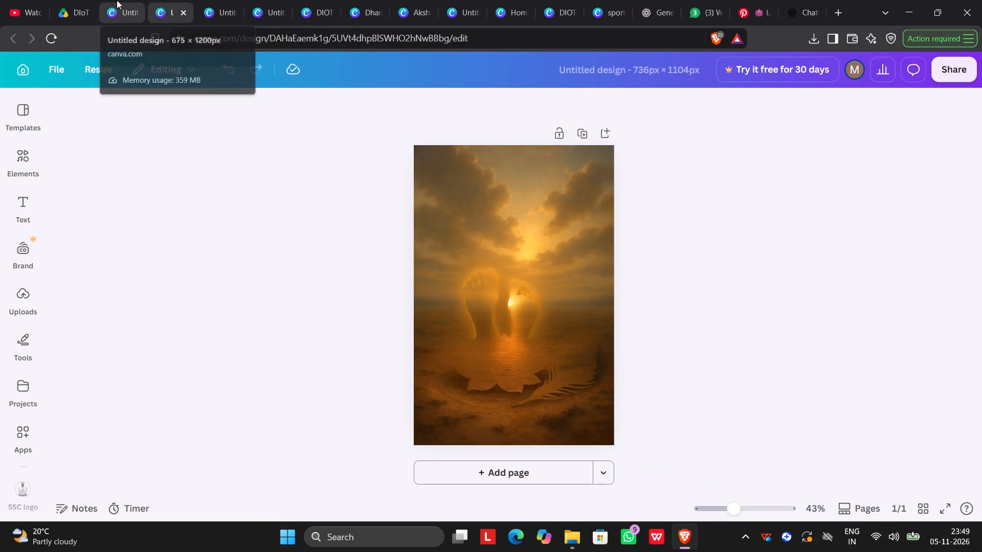
{"action": "left_click", "coordinate": [117, 0]}
{"action": "left_click", "coordinate": [310, 12]}
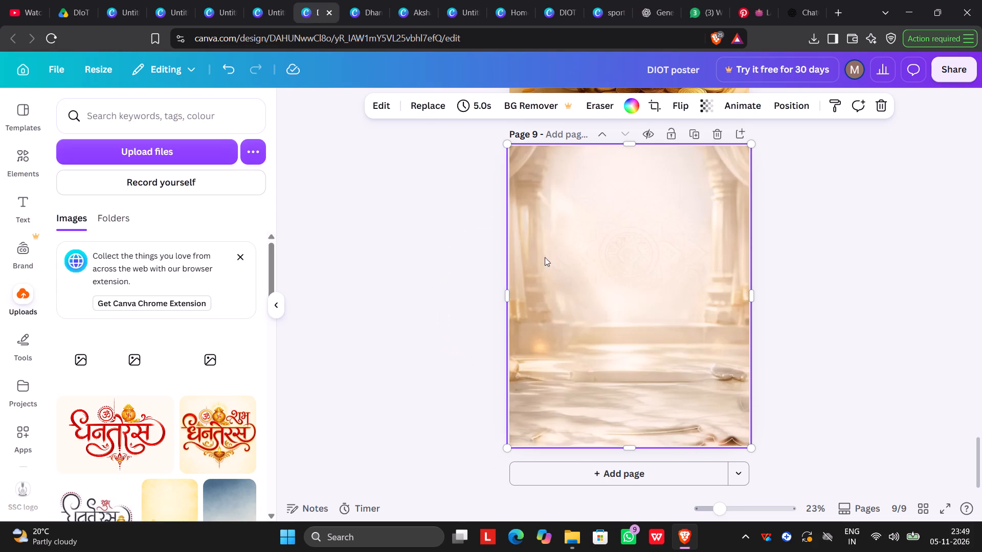
{"action": "left_click", "coordinate": [604, 295]}
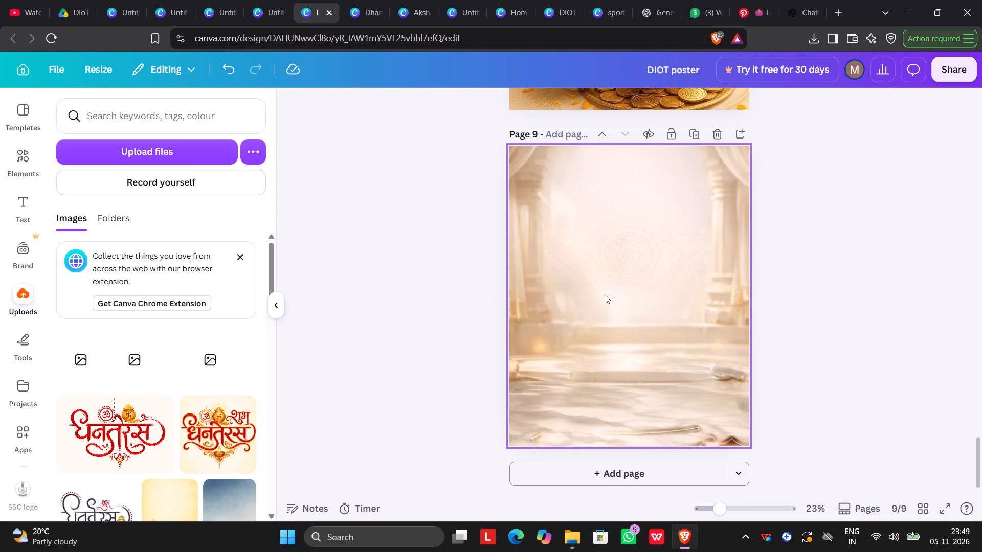
{"action": "key", "text": "ctrl+v"}
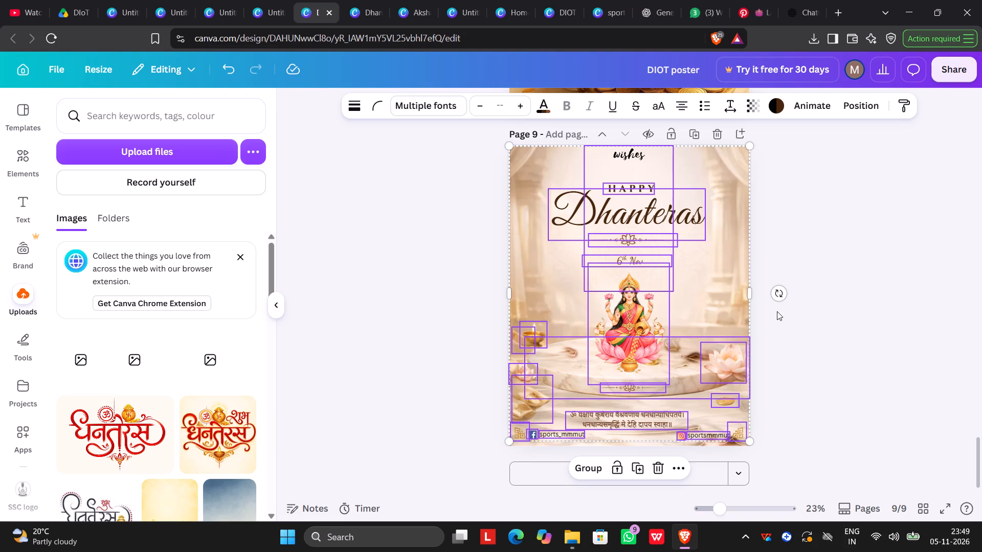
Nudge all the pasted elements down together until the social media row reaches the page's bottom edge.
{"action": "key", "text": "Down"}
{"action": "key", "text": "Down"}
{"action": "key", "text": "Down"}
{"action": "key", "text": "Down"}
{"action": "key", "text": "Down"}
{"action": "key", "text": "Down"}
{"action": "key", "text": "Down"}
{"action": "key", "text": "Down"}
{"action": "key", "text": "Down"}
{"action": "key", "text": "Down"}
{"action": "key", "text": "Down"}
{"action": "key", "text": "Down"}
{"action": "key", "text": "Down"}
{"action": "key", "text": "Down"}
{"action": "key", "text": "Down"}
{"action": "key", "text": "Down"}
{"action": "key", "text": "Down"}
{"action": "key", "text": "Down"}
{"action": "key", "text": "Down"}
{"action": "key", "text": "Down"}
{"action": "key", "text": "Down"}
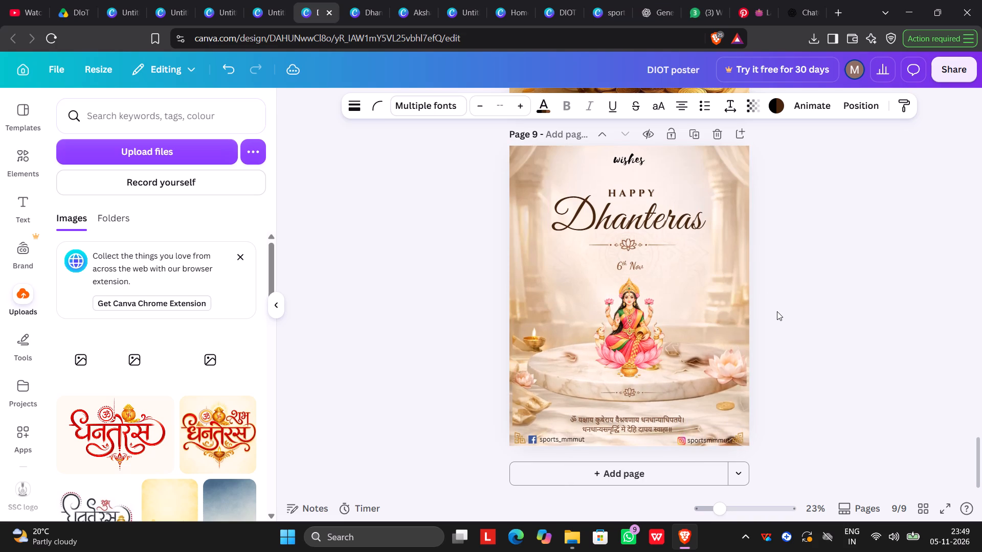
{"action": "key", "text": "Down"}
{"action": "key", "text": "Down"}
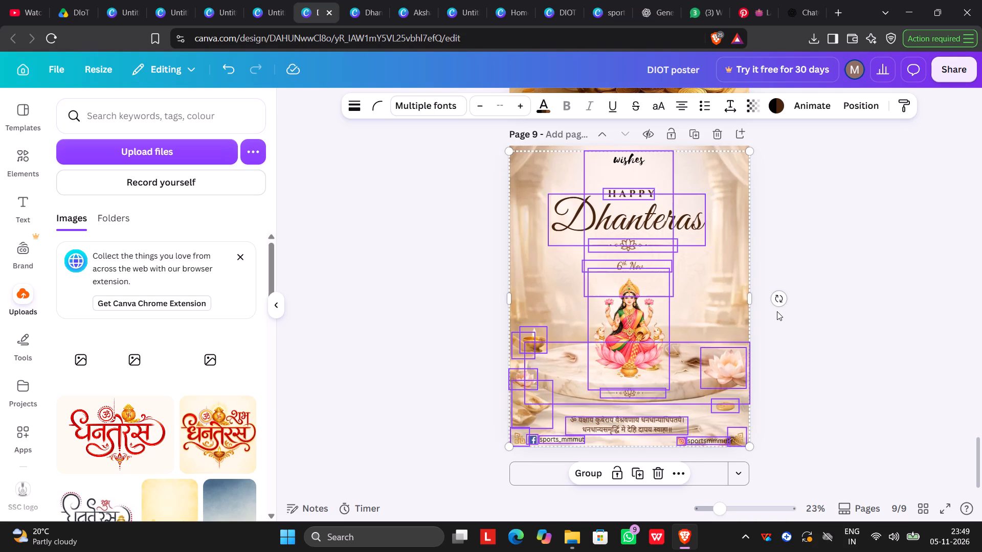
{"action": "key", "text": "Down"}
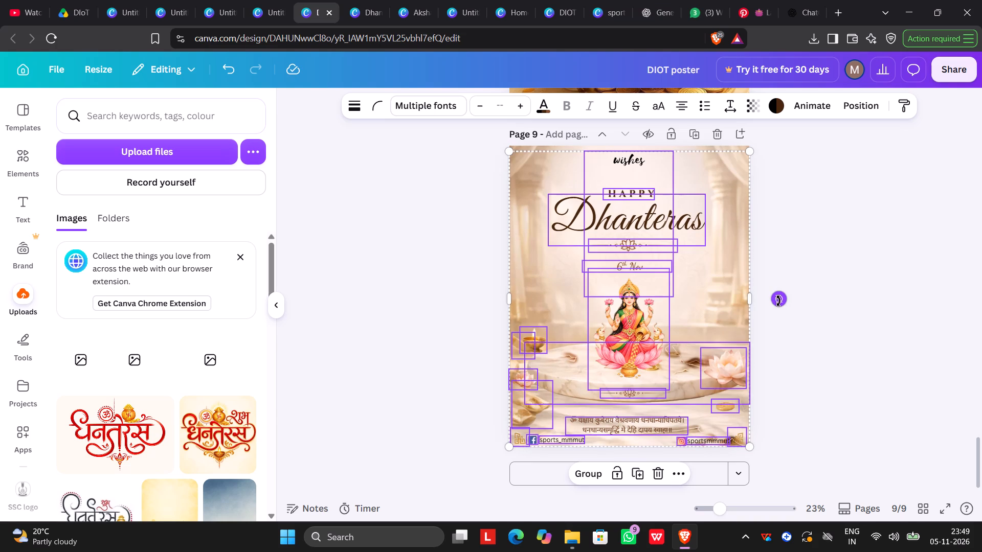
{"action": "left_click", "coordinate": [783, 293]}
{"action": "left_click", "coordinate": [821, 270]}
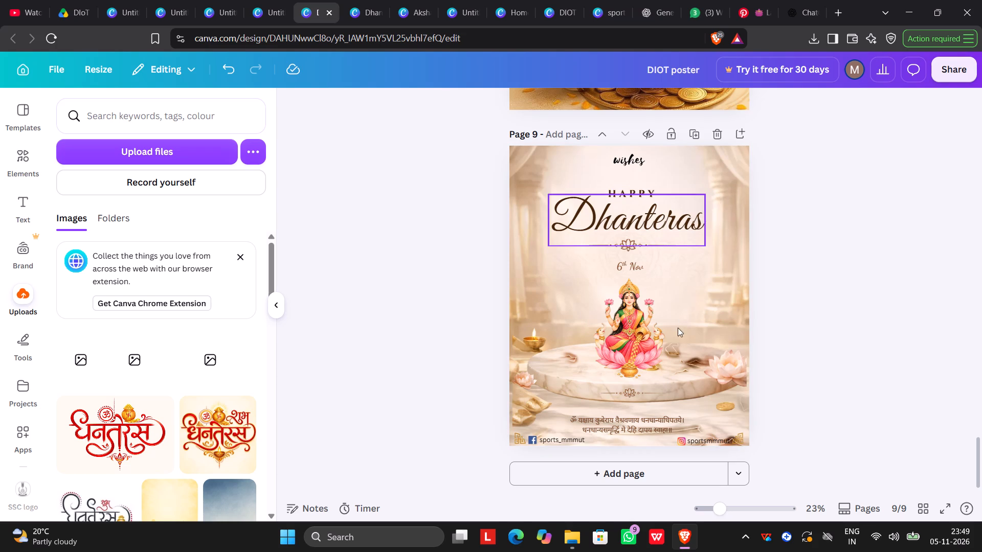
Crop page 9's background image by shifting it upward inside its frame so more of the floor shows.
{"action": "left_click", "coordinate": [655, 422]}
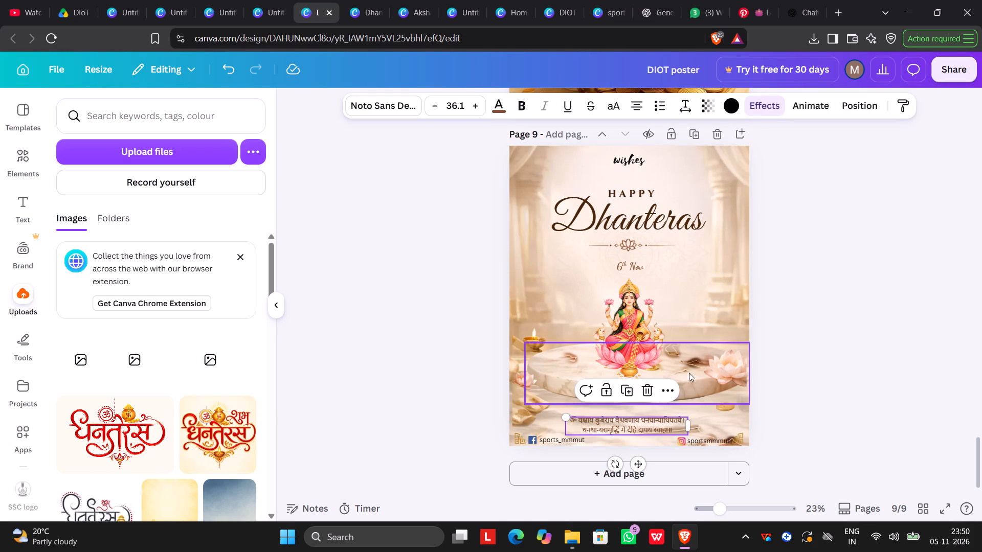
{"action": "left_click", "coordinate": [725, 192]}
{"action": "left_click", "coordinate": [720, 195]}
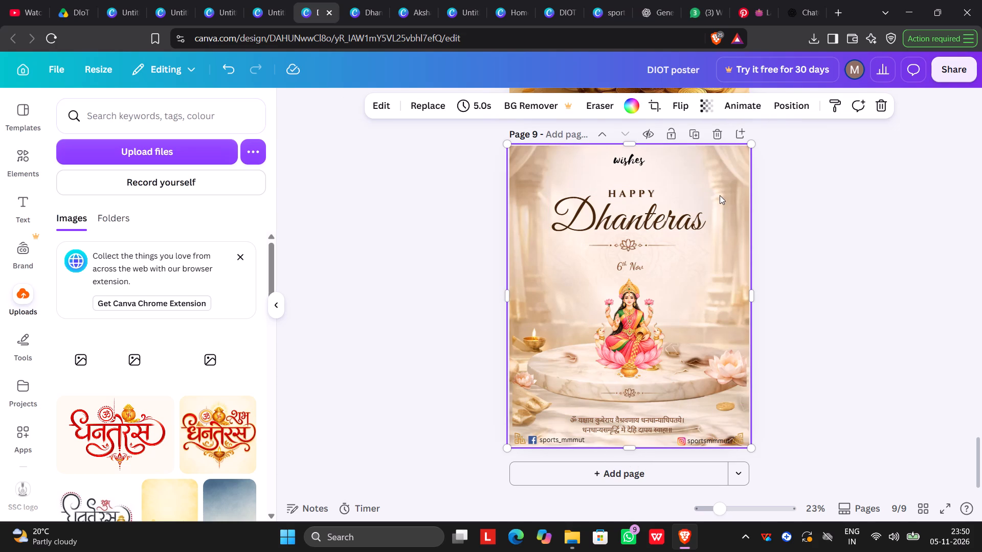
{"action": "left_click_drag", "start_coordinate": [714, 199], "coordinate": [715, 195]}
{"action": "left_click", "coordinate": [717, 188]}
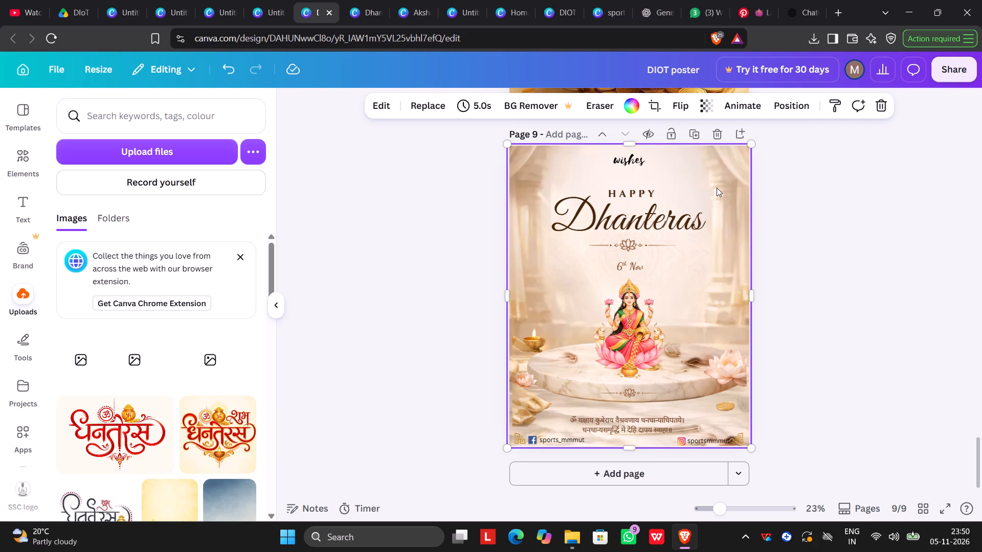
{"action": "left_click", "coordinate": [715, 187]}
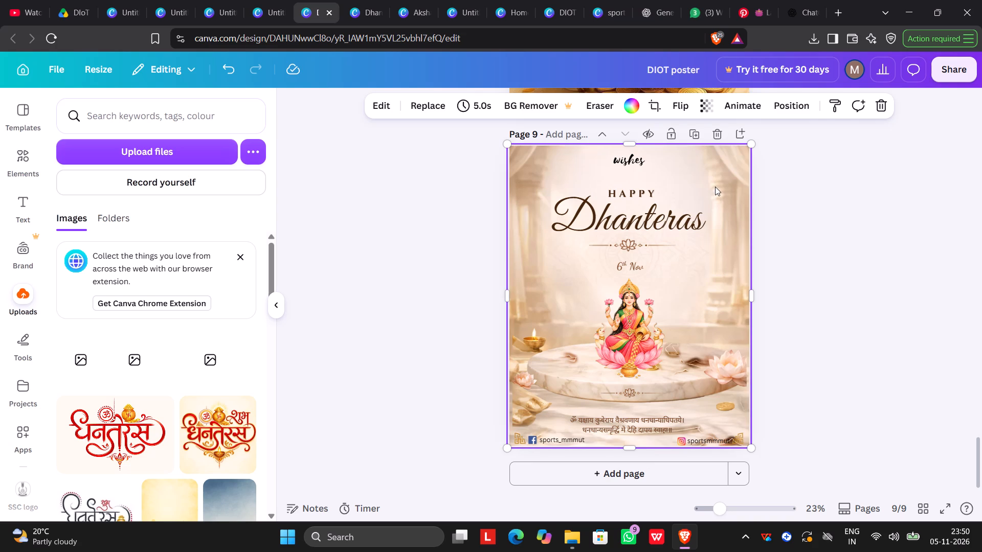
{"action": "double_click", "coordinate": [715, 187]}
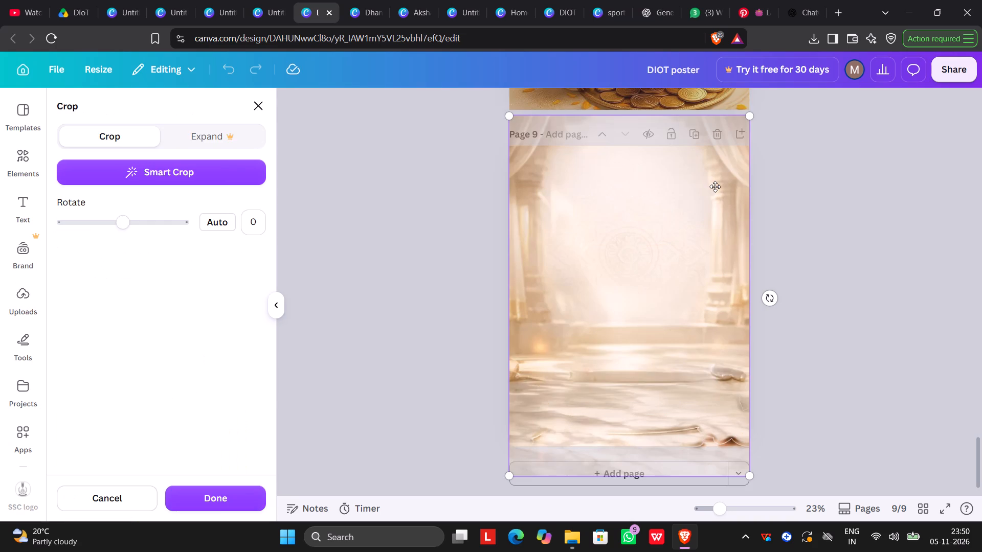
{"action": "key", "text": "Up"}
{"action": "key", "text": "Up"}
{"action": "key", "text": "Up"}
{"action": "key", "text": "Up"}
{"action": "key", "text": "Up"}
{"action": "key", "text": "Up"}
{"action": "key", "text": "Up"}
{"action": "key", "text": "Up"}
{"action": "key", "text": "Up"}
{"action": "key", "text": "Up"}
{"action": "key", "text": "Up"}
{"action": "key", "text": "Up"}
{"action": "key", "text": "Up"}
{"action": "key", "text": "Up"}
{"action": "key", "text": "Up"}
{"action": "key", "text": "Up"}
{"action": "key", "text": "Up"}
{"action": "key", "text": "Up"}
{"action": "key", "text": "Up"}
{"action": "key", "text": "Up"}
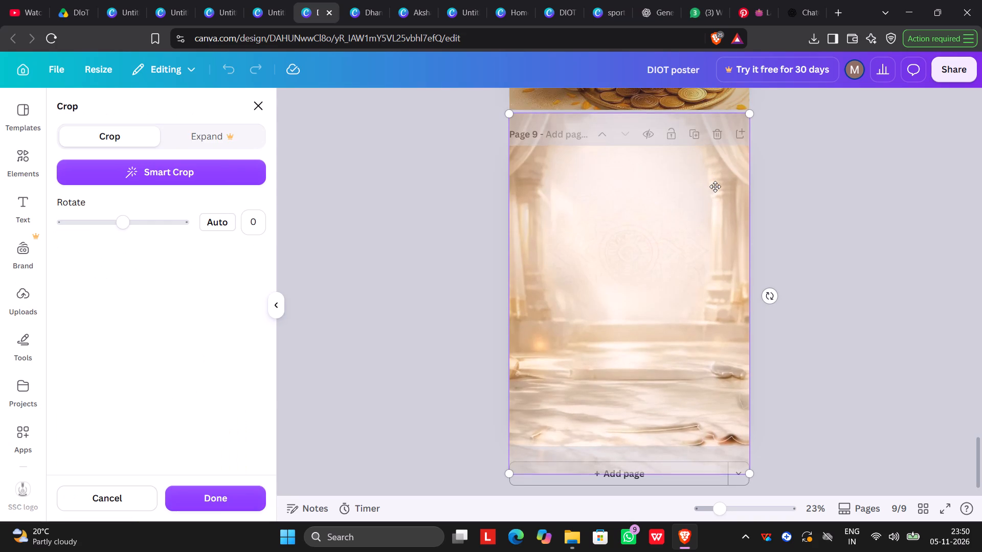
{"action": "key", "text": "Up"}
{"action": "key", "text": "Up"}
{"action": "key", "text": "Up"}
{"action": "key", "text": "Up"}
{"action": "key", "text": "Up"}
{"action": "key", "text": "Up"}
{"action": "key", "text": "Up"}
{"action": "key", "text": "Up"}
{"action": "key", "text": "Up"}
{"action": "key", "text": "Up"}
{"action": "key", "text": "Up"}
{"action": "key", "text": "Up"}
{"action": "key", "text": "Up"}
{"action": "key", "text": "Up"}
{"action": "key", "text": "Up"}
{"action": "key", "text": "Up"}
{"action": "key", "text": "Up"}
{"action": "key", "text": "Up"}
{"action": "key", "text": "Up"}
{"action": "key", "text": "Up"}
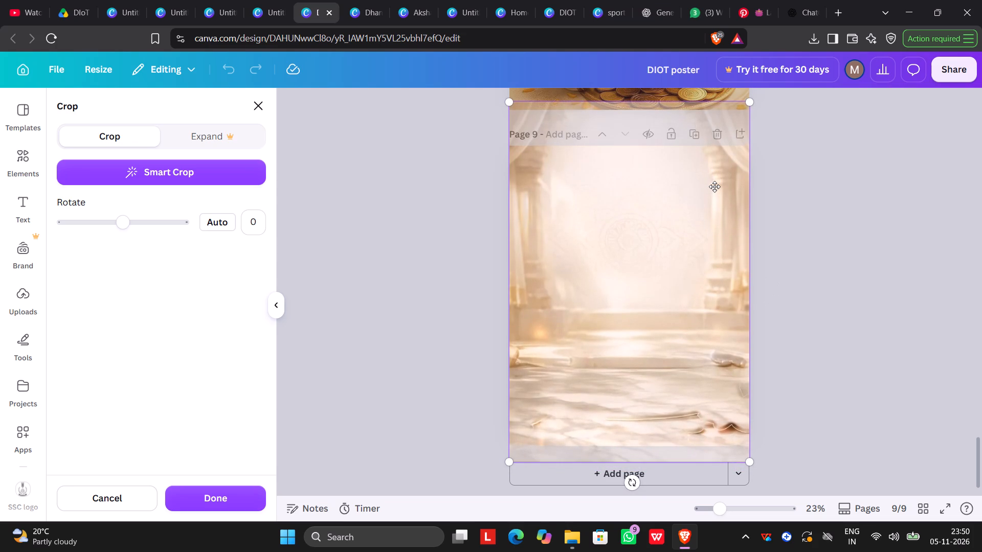
{"action": "left_click", "coordinate": [805, 198]}
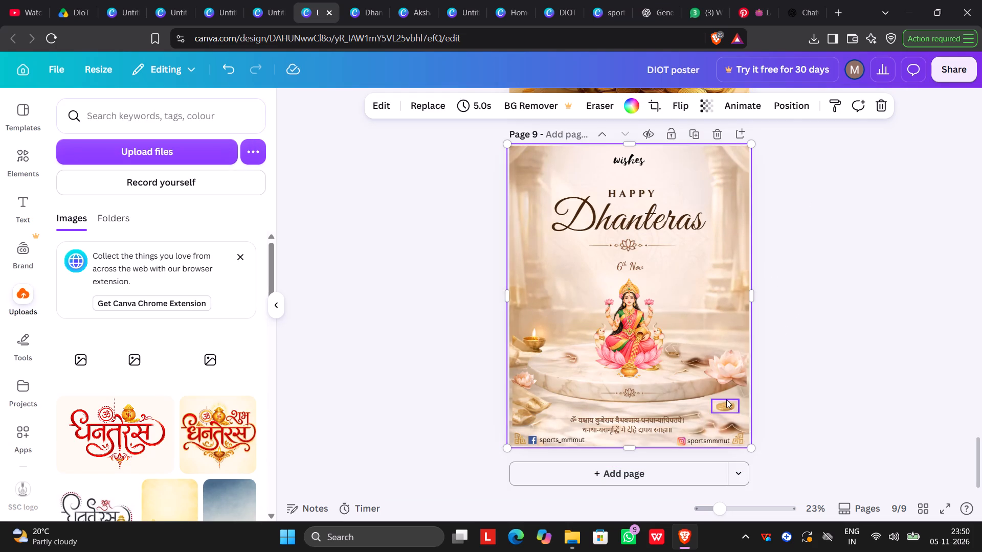
Reposition the two golden ornaments at the bottom corners of page 9 so they sit level against the side edges.
{"action": "left_click_drag", "start_coordinate": [740, 435], "coordinate": [743, 436]}
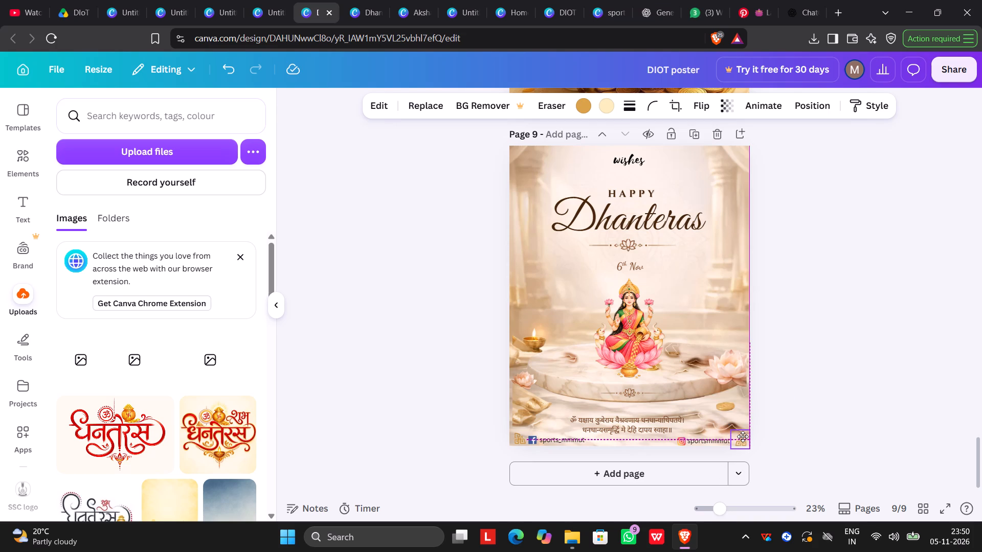
{"action": "left_click_drag", "start_coordinate": [743, 436], "coordinate": [744, 438]}
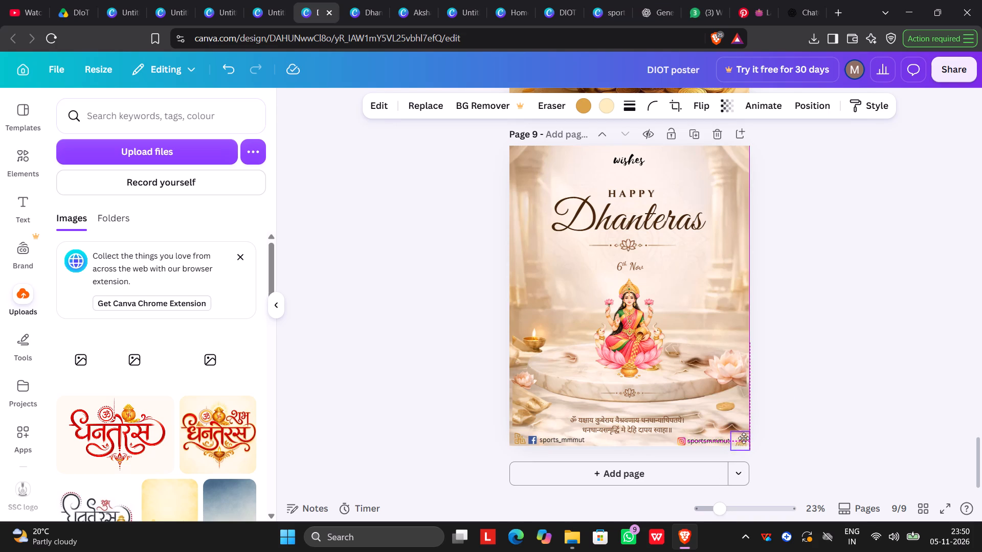
{"action": "left_click_drag", "start_coordinate": [744, 438], "coordinate": [745, 435]}
{"action": "left_click", "coordinate": [802, 418]}
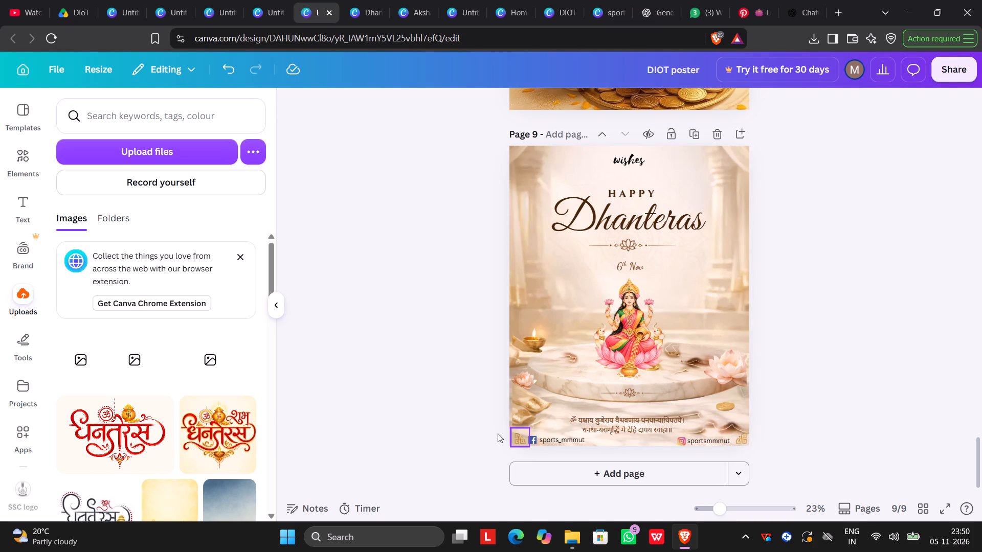
{"action": "left_click", "coordinate": [519, 436]}
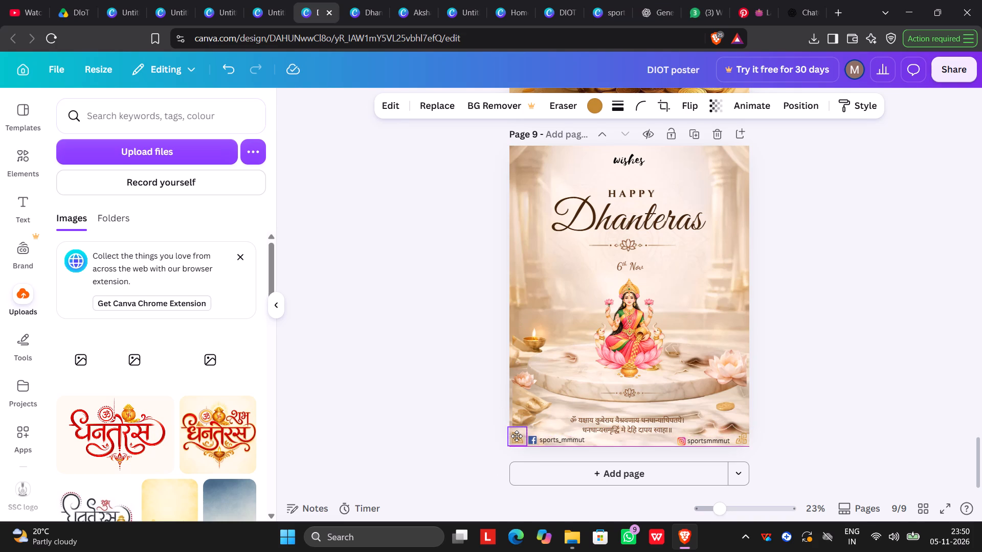
{"action": "left_click", "coordinate": [855, 429]}
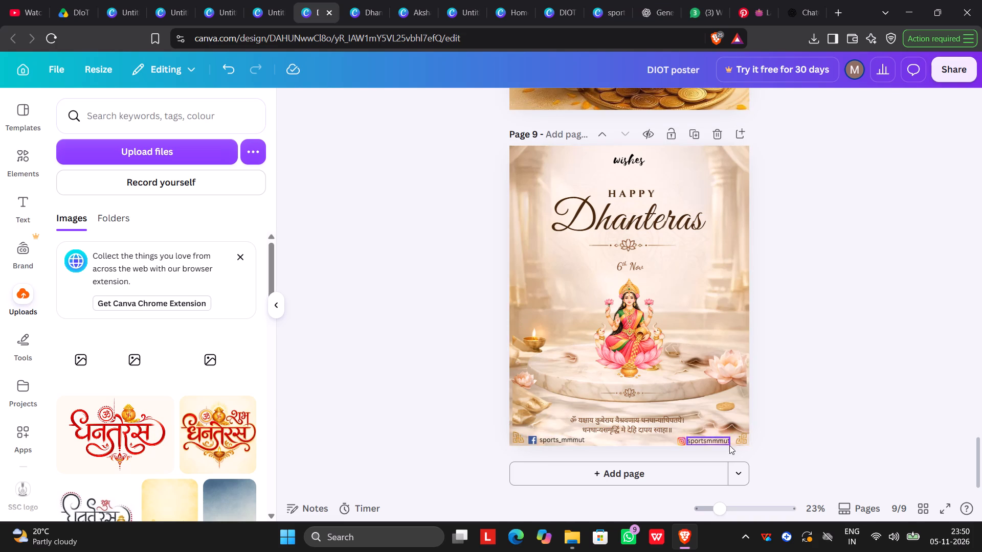
{"action": "left_click", "coordinate": [744, 439]}
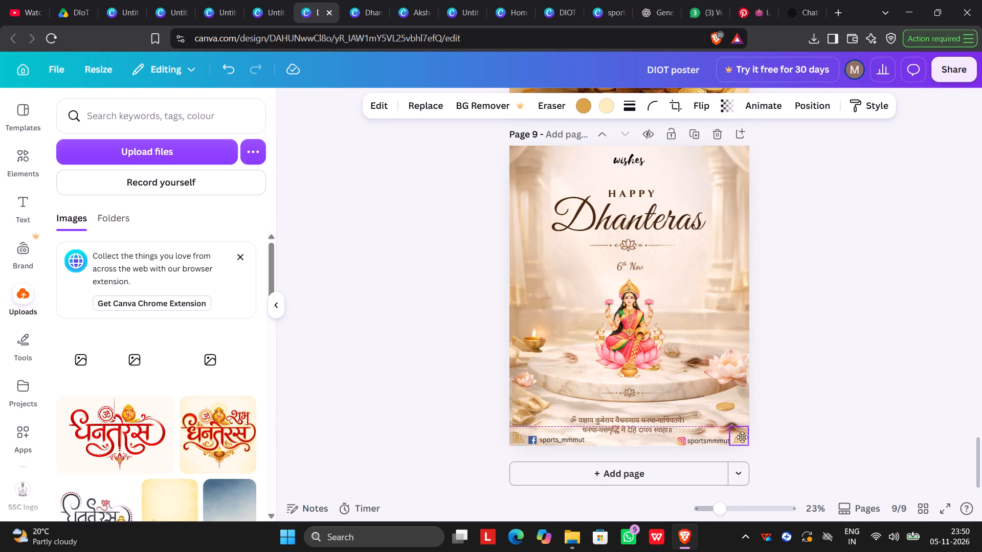
{"action": "left_click", "coordinate": [783, 426]}
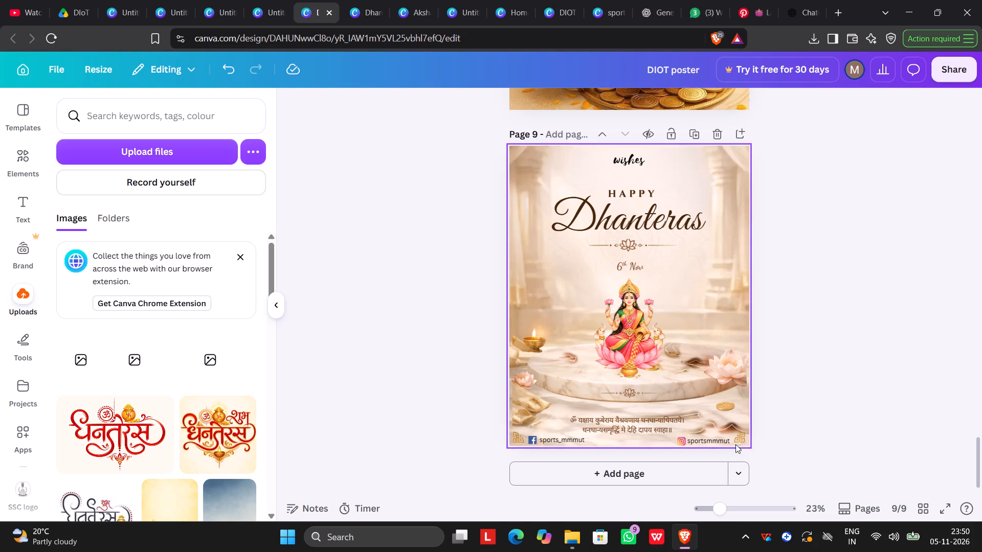
Delete the Facebook and Instagram icons and their handles "sports_mmmut" and "sportsmmmut" from the bottom of page 9.
{"action": "left_click", "coordinate": [533, 437]}
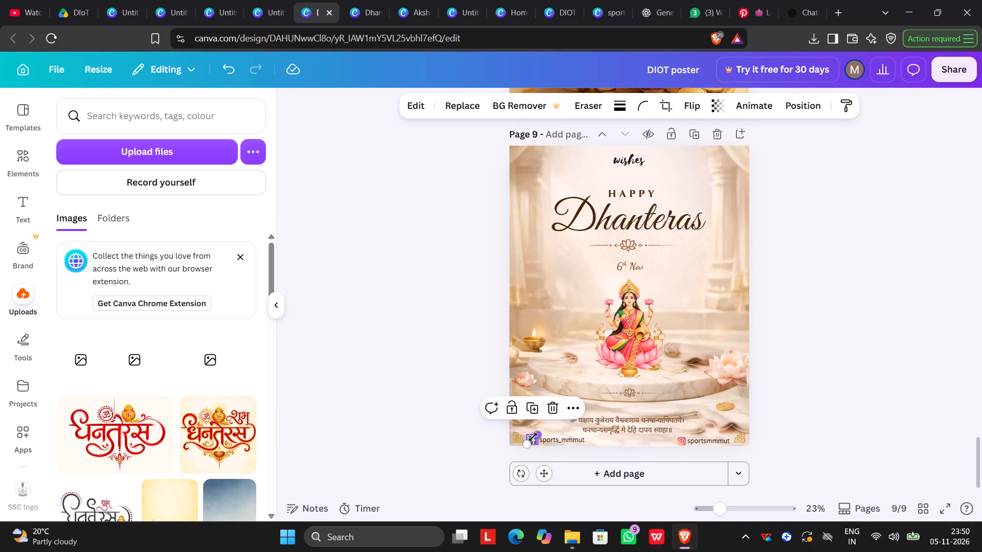
{"action": "left_click", "coordinate": [552, 407]}
{"action": "left_click", "coordinate": [550, 439]}
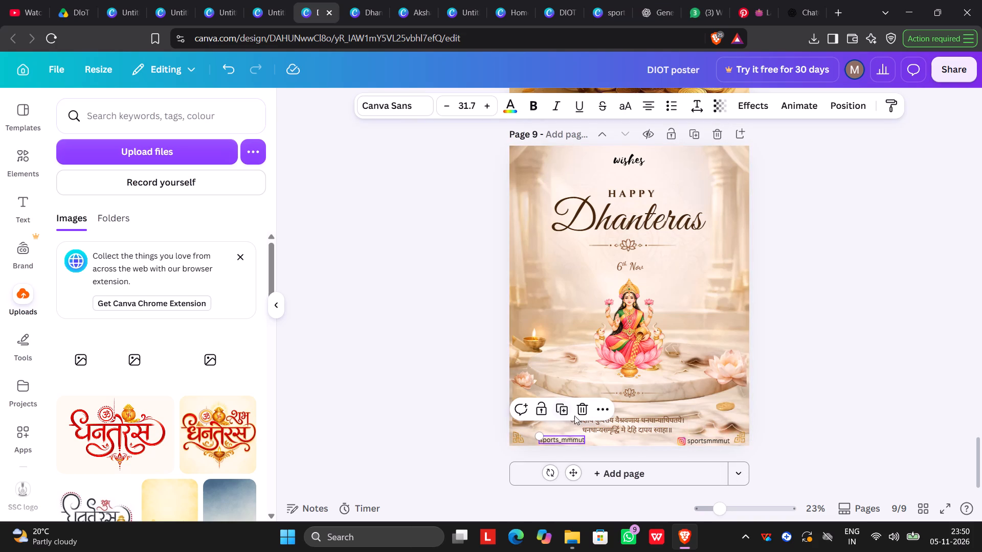
{"action": "left_click", "coordinate": [582, 410]}
{"action": "left_click", "coordinate": [705, 442]}
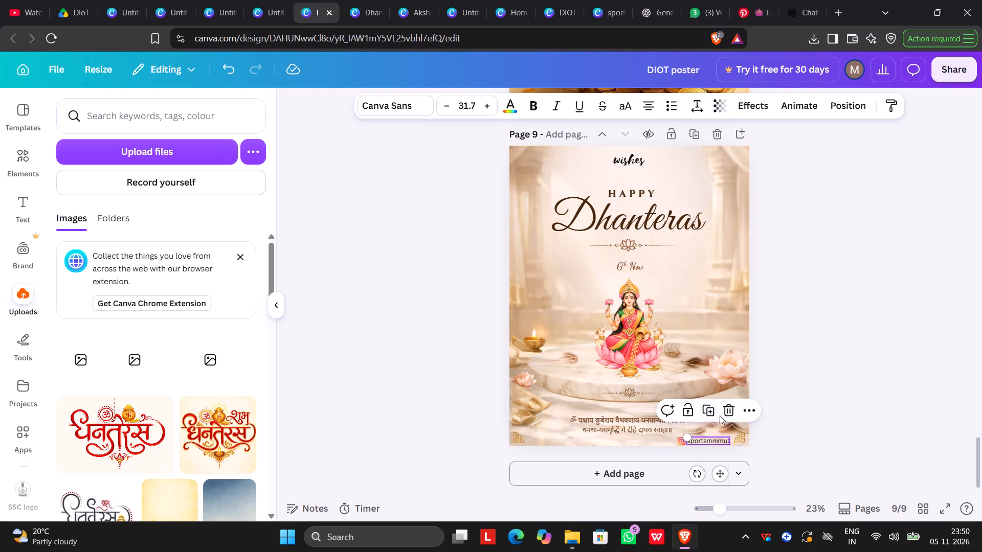
{"action": "left_click", "coordinate": [724, 413]}
{"action": "left_click", "coordinate": [684, 439]}
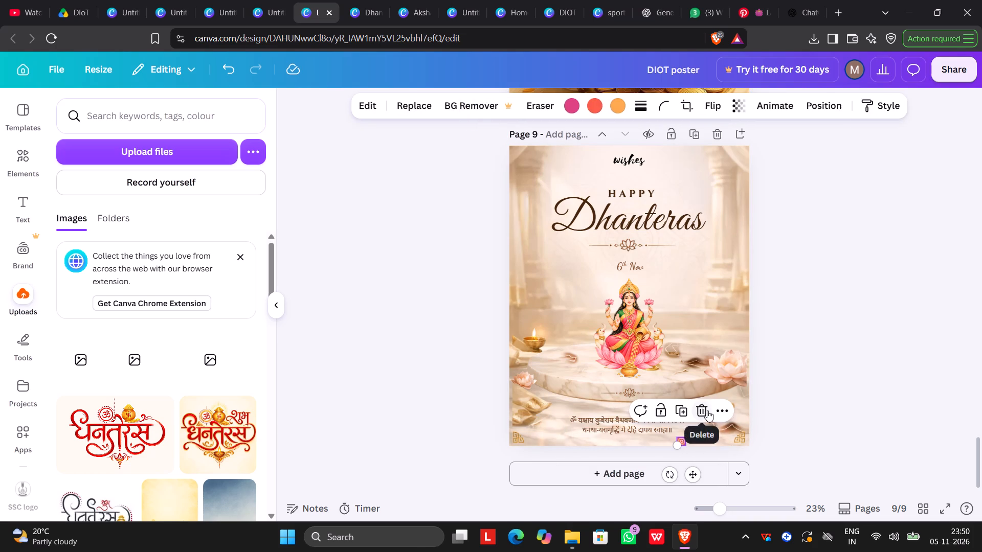
{"action": "left_click", "coordinate": [707, 410]}
Look through the DIOT poster's pages from page 9 back to page 1 for club branding and footer elements to reuse.
{"action": "scroll", "coordinate": [706, 358], "scroll_direction": "up", "scroll_amount": 2}
{"action": "scroll", "coordinate": [674, 264], "scroll_direction": "up", "scroll_amount": 2}
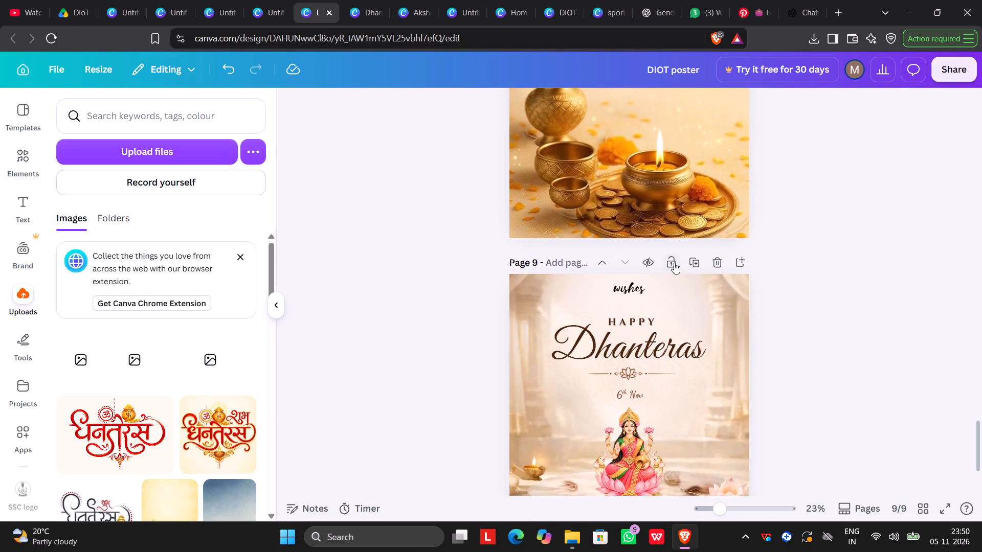
{"action": "scroll", "coordinate": [674, 263], "scroll_direction": "up", "scroll_amount": 11}
{"action": "scroll", "coordinate": [674, 262], "scroll_direction": "down", "scroll_amount": 6}
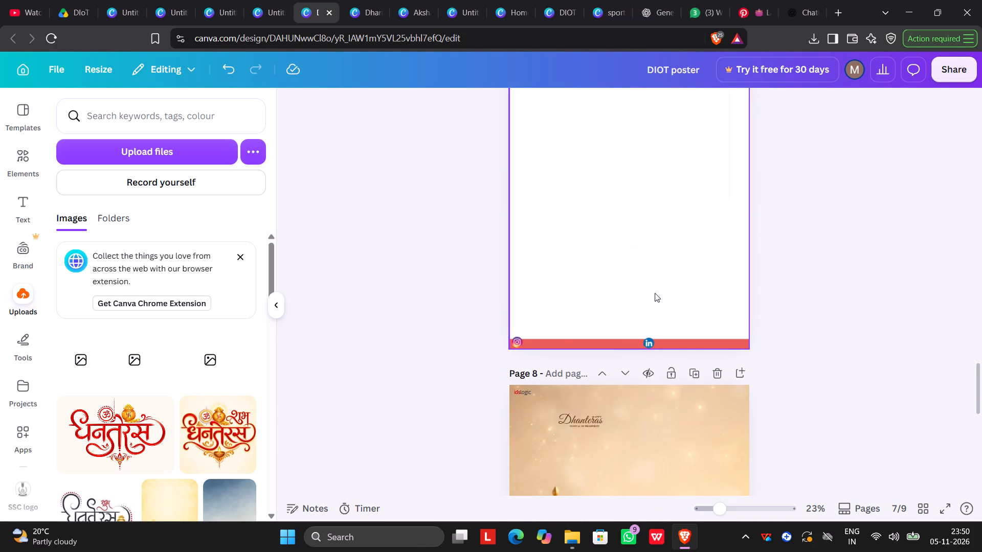
{"action": "scroll", "coordinate": [652, 335], "scroll_direction": "up", "scroll_amount": 10}
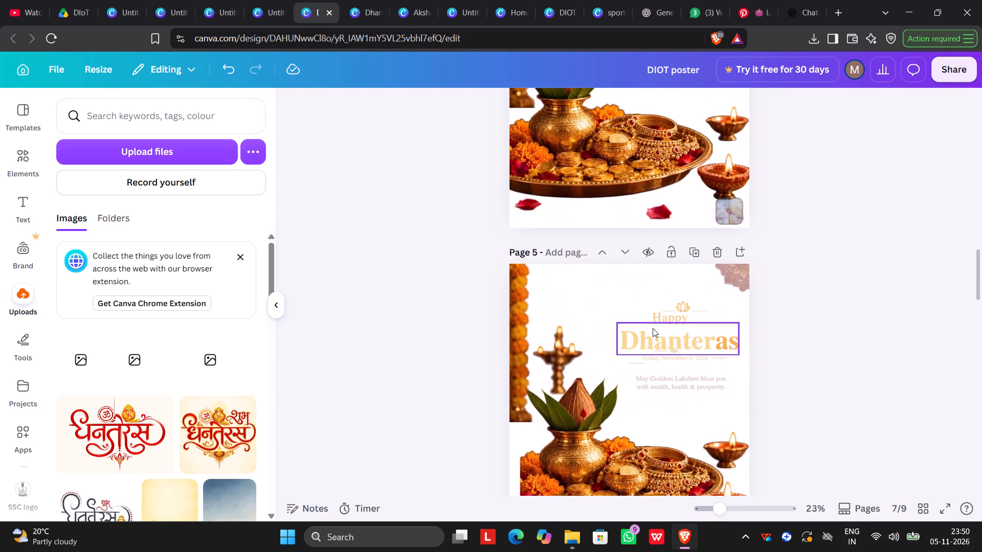
{"action": "scroll", "coordinate": [653, 328], "scroll_direction": "up", "scroll_amount": 16}
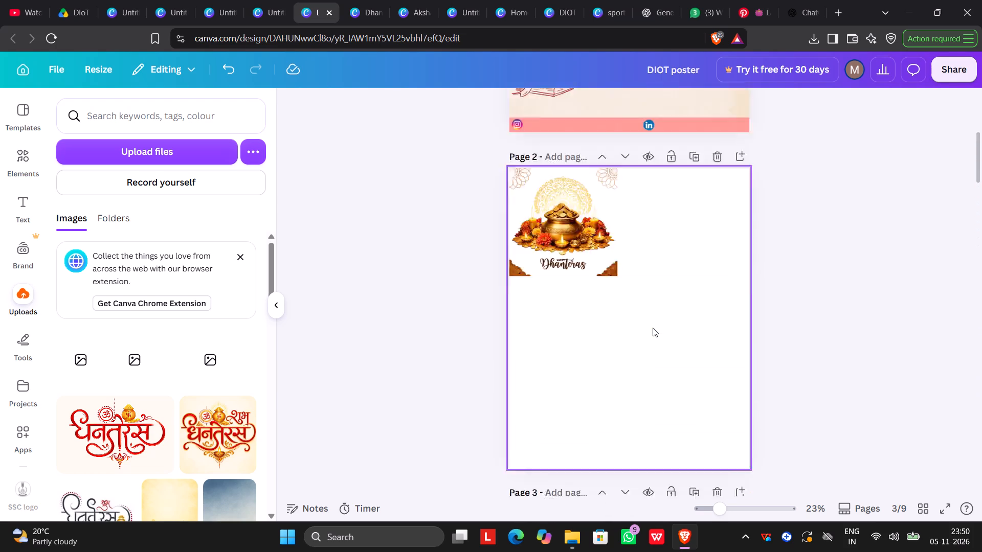
{"action": "scroll", "coordinate": [653, 328], "scroll_direction": "up", "scroll_amount": 7}
{"action": "scroll", "coordinate": [653, 328], "scroll_direction": "down", "scroll_amount": 5}
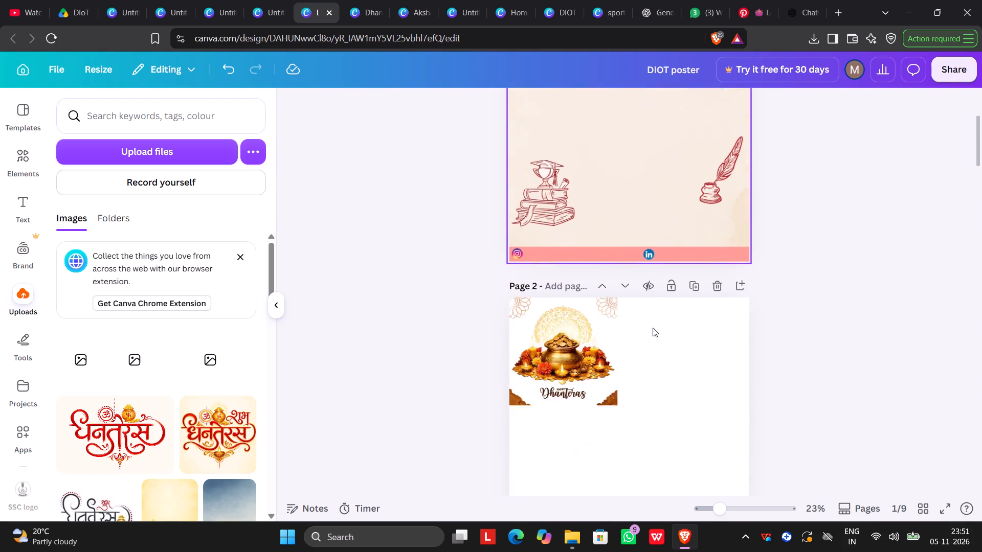
{"action": "scroll", "coordinate": [649, 331], "scroll_direction": "up", "scroll_amount": 4}
{"action": "scroll", "coordinate": [495, 302], "scroll_direction": "up", "scroll_amount": 1}
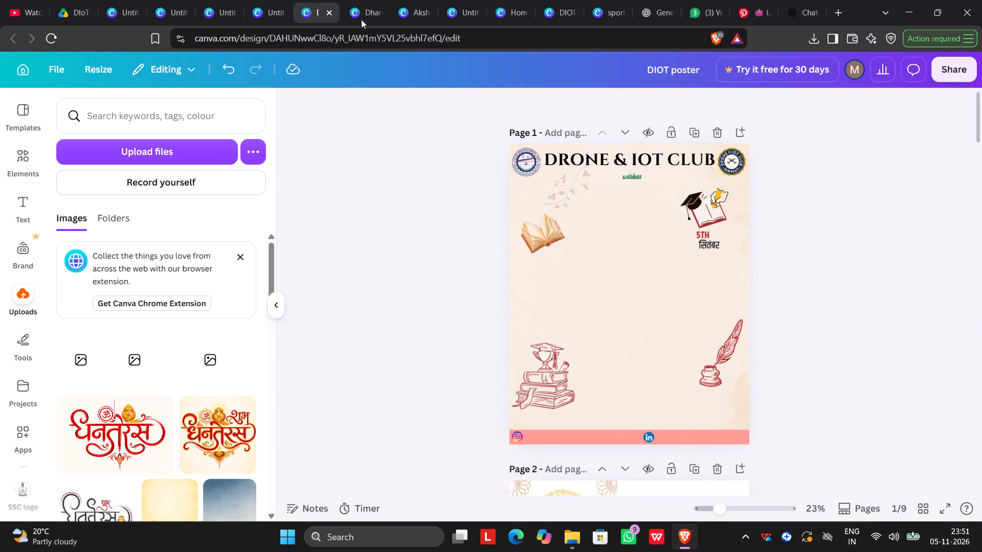
Switch to the other open DIOT poster tab and review its pages for a club header and social media footer to reuse.
{"action": "left_click", "coordinate": [559, 7]}
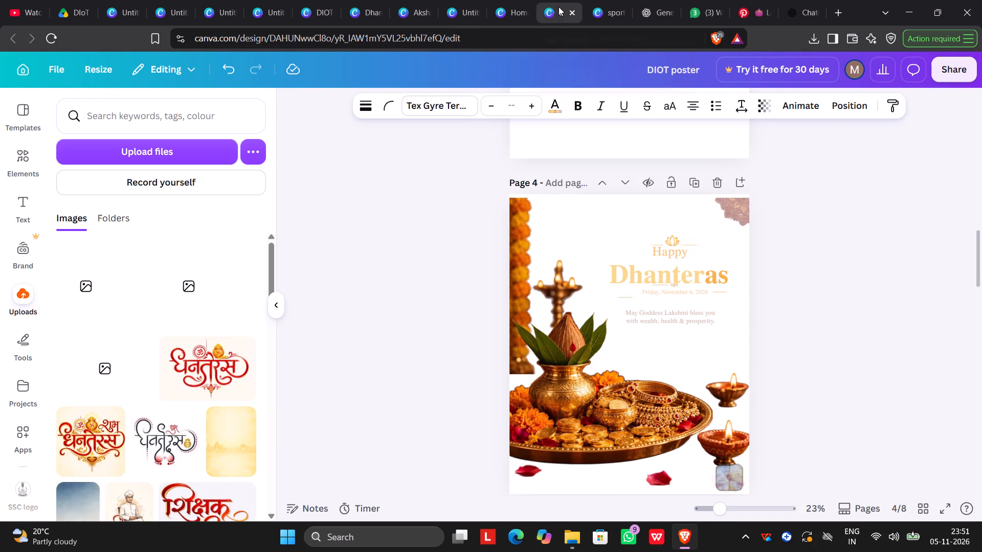
{"action": "scroll", "coordinate": [593, 246], "scroll_direction": "up", "scroll_amount": 5}
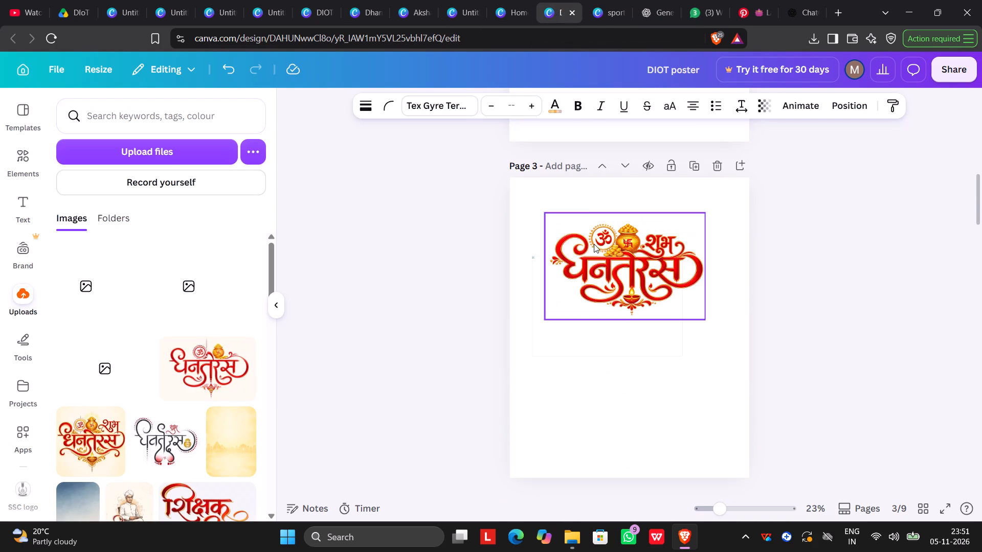
{"action": "scroll", "coordinate": [595, 243], "scroll_direction": "up", "scroll_amount": 17}
{"action": "scroll", "coordinate": [597, 242], "scroll_direction": "up", "scroll_amount": 4}
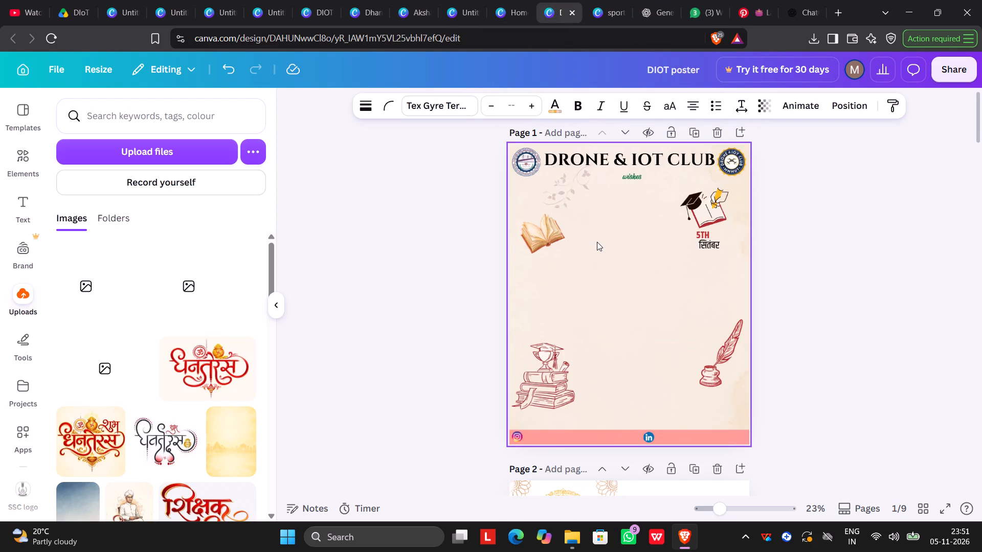
{"action": "scroll", "coordinate": [597, 242], "scroll_direction": "down", "scroll_amount": 19}
{"action": "scroll", "coordinate": [597, 242], "scroll_direction": "down", "scroll_amount": 15}
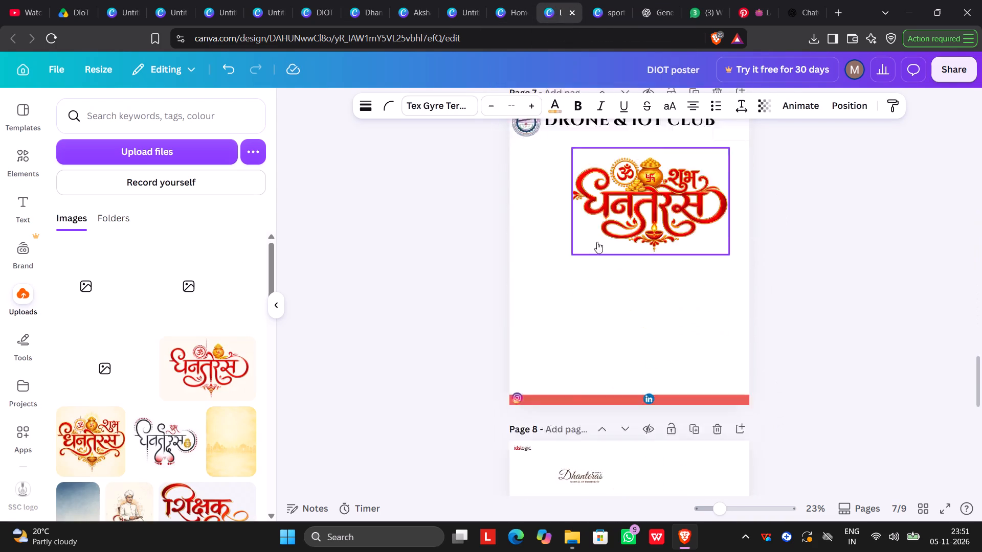
{"action": "scroll", "coordinate": [597, 242], "scroll_direction": "down", "scroll_amount": 11}
{"action": "scroll", "coordinate": [597, 242], "scroll_direction": "up", "scroll_amount": 4}
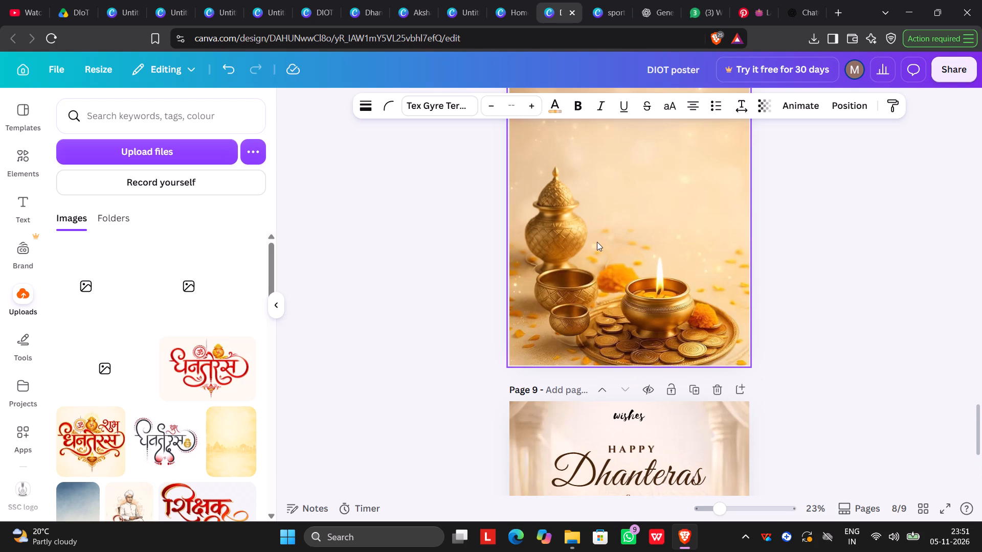
{"action": "scroll", "coordinate": [597, 242], "scroll_direction": "up", "scroll_amount": 5}
{"action": "scroll", "coordinate": [597, 242], "scroll_direction": "down", "scroll_amount": 18}
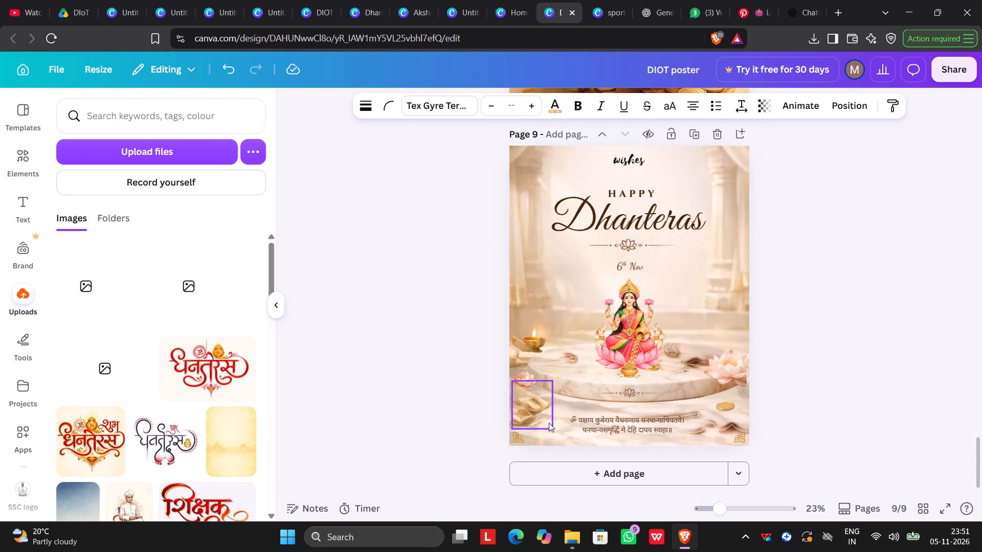
Select the red footer bar together with its Instagram and LinkedIn icons at the bottom of page 7.
{"action": "scroll", "coordinate": [562, 317], "scroll_direction": "up", "scroll_amount": 4}
{"action": "scroll", "coordinate": [559, 317], "scroll_direction": "down", "scroll_amount": 2}
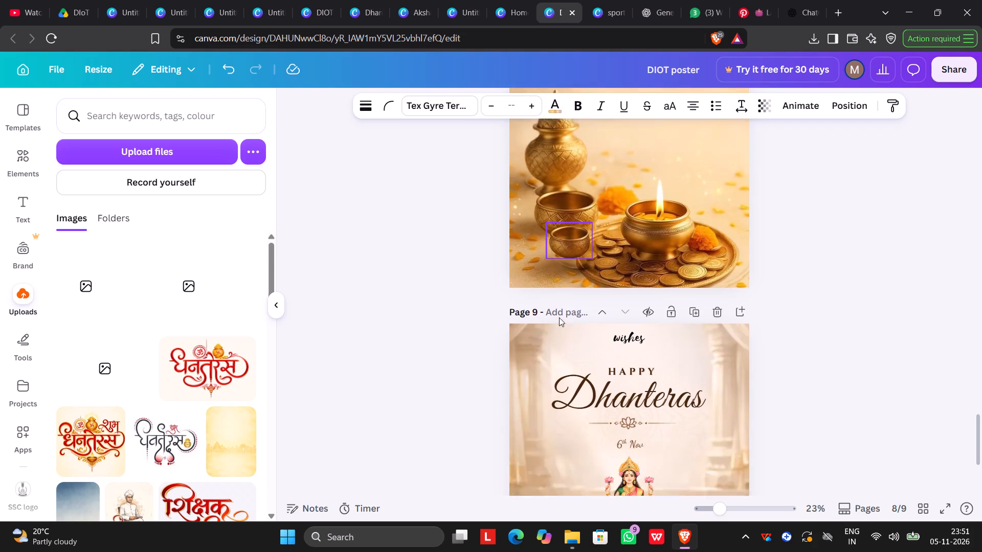
{"action": "scroll", "coordinate": [559, 317], "scroll_direction": "up", "scroll_amount": 7}
{"action": "left_click_drag", "start_coordinate": [485, 346], "coordinate": [486, 346]}
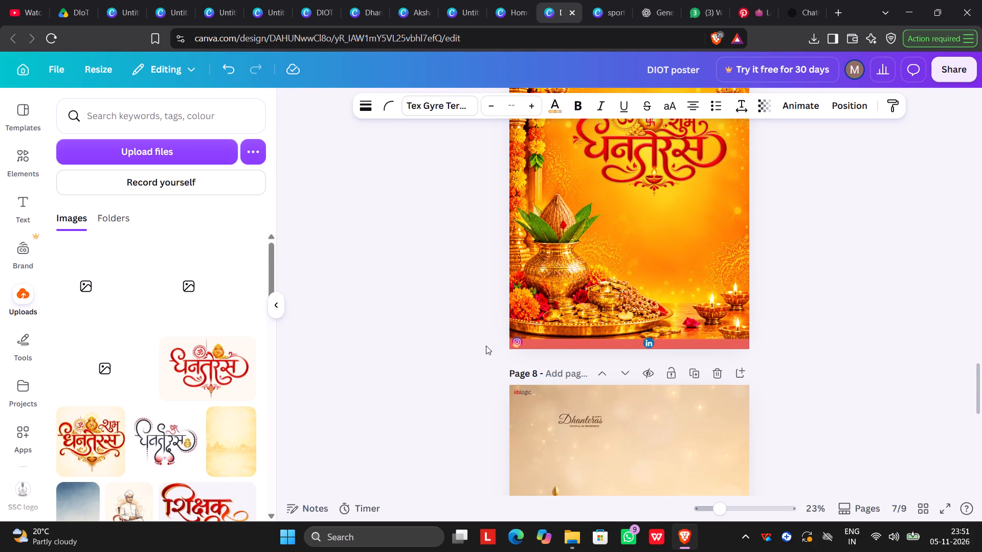
{"action": "left_click_drag", "start_coordinate": [486, 346], "coordinate": [772, 350]}
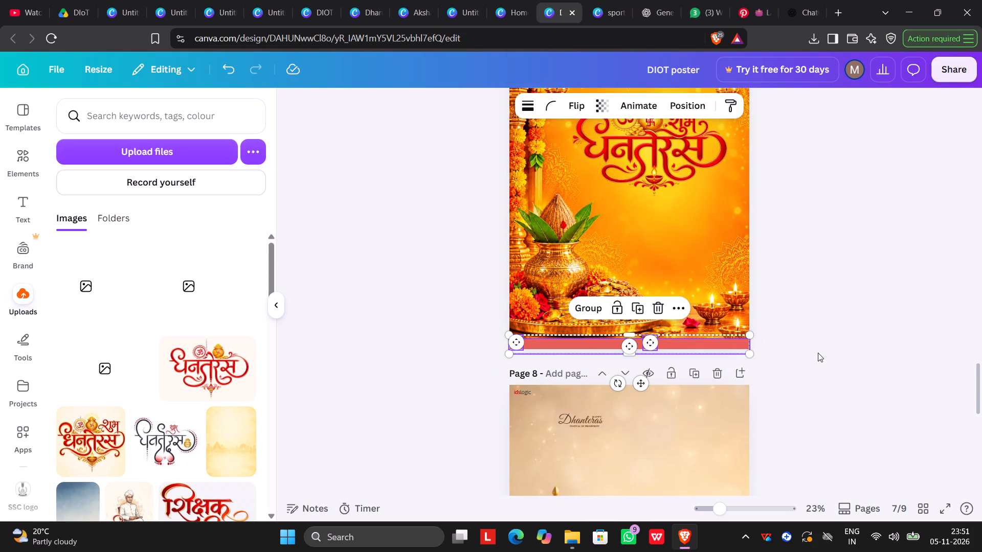
Copy the selected red footer bar with its Instagram and LinkedIn icons from page 7 onto the bottom of page 9.
{"action": "key", "text": "ctrl+c"}
{"action": "scroll", "coordinate": [813, 353], "scroll_direction": "down", "scroll_amount": 6}
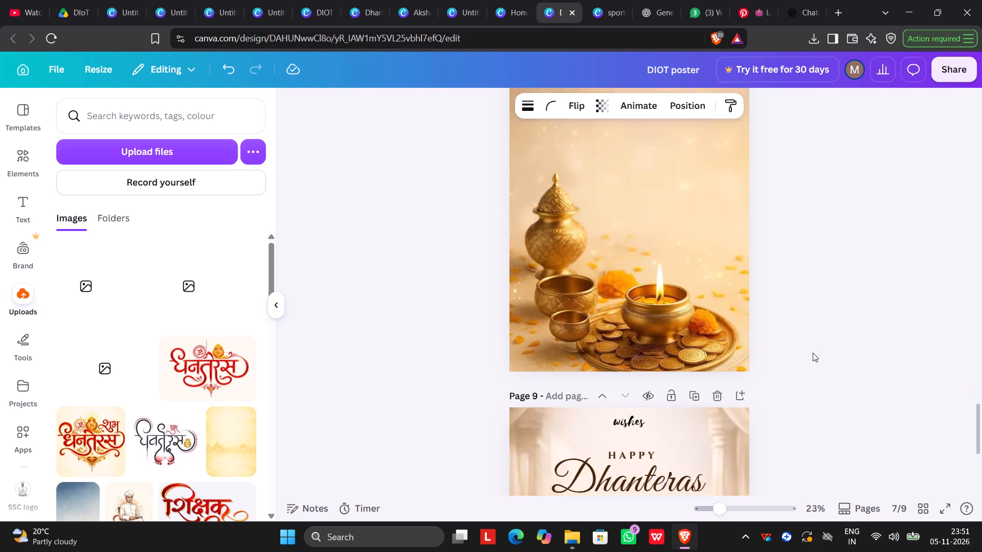
{"action": "scroll", "coordinate": [639, 395], "scroll_direction": "down", "scroll_amount": 4}
{"action": "left_click", "coordinate": [723, 278]}
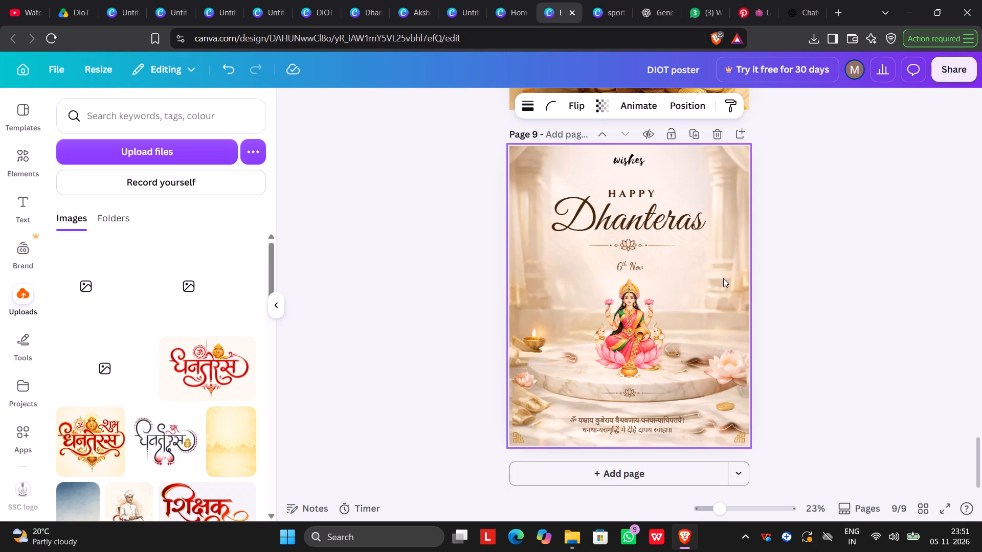
{"action": "scroll", "coordinate": [671, 328], "scroll_direction": "down", "scroll_amount": 3}
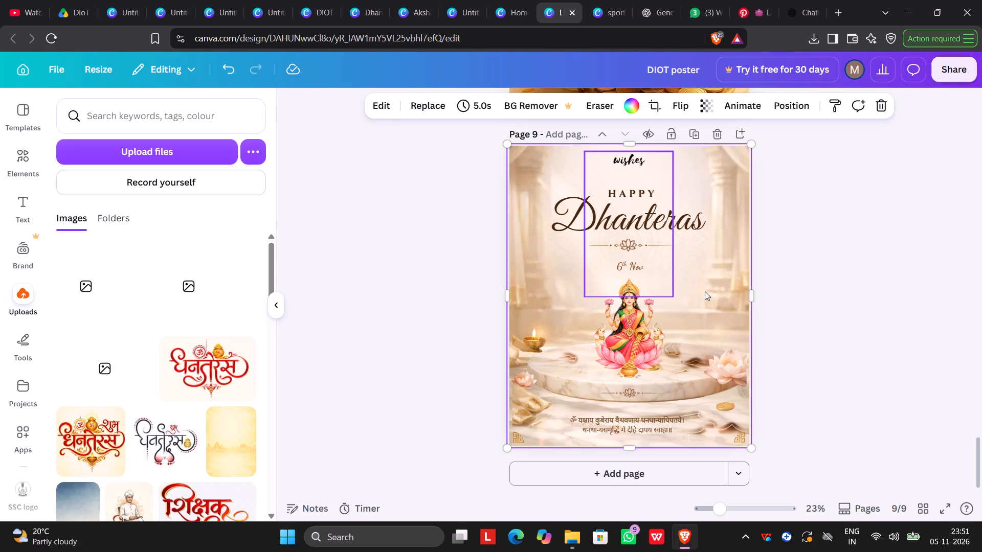
{"action": "left_click", "coordinate": [705, 291]}
{"action": "left_click", "coordinate": [705, 291]}
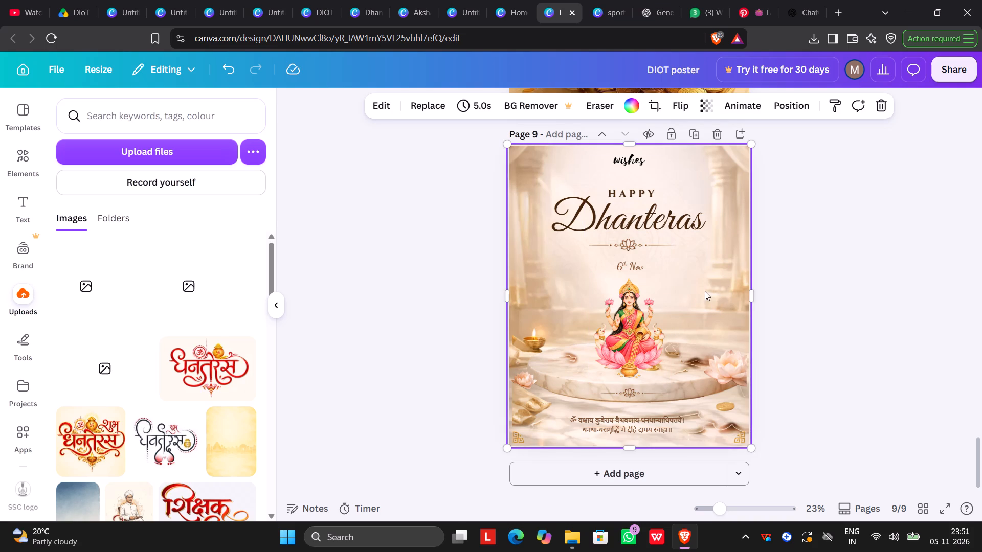
{"action": "key", "text": "ctrl+v"}
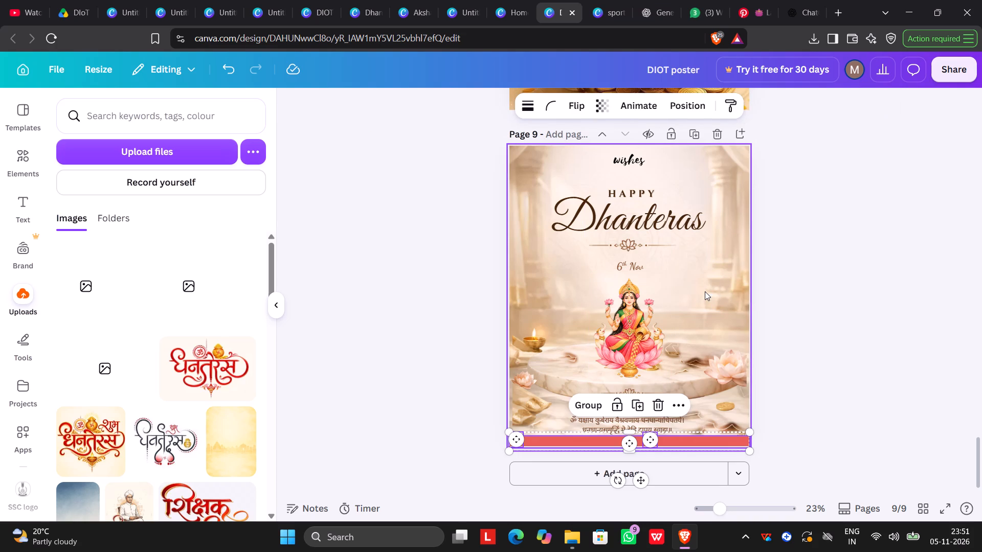
{"action": "left_click", "coordinate": [732, 325]}
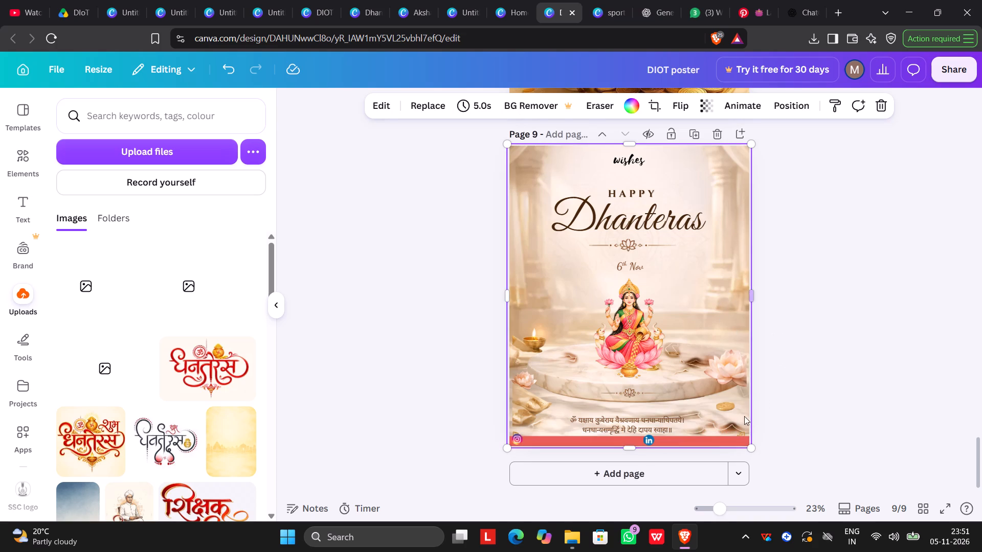
Delete the red bar behind the social media icons on page 9, keeping the icons.
{"action": "left_click", "coordinate": [684, 438]}
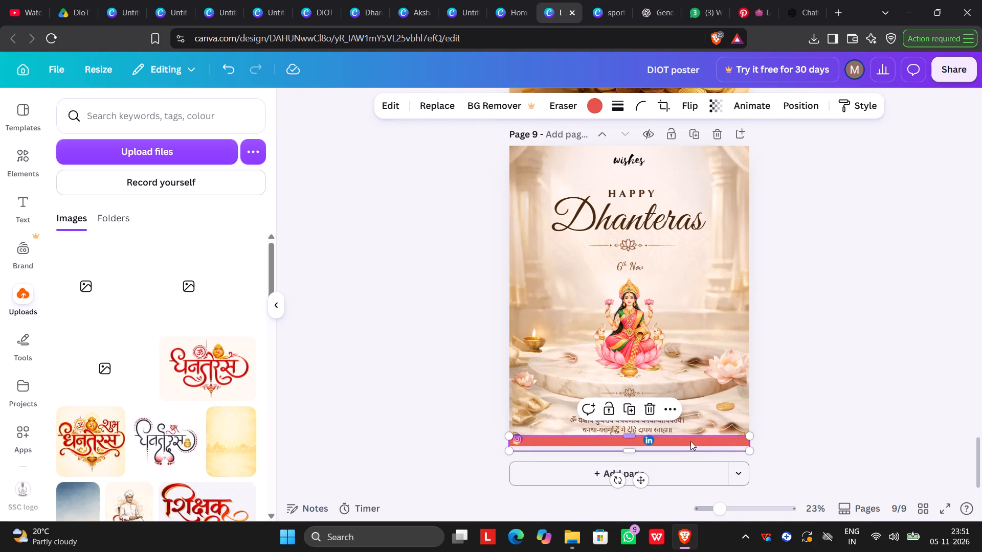
{"action": "left_click", "coordinate": [650, 408]}
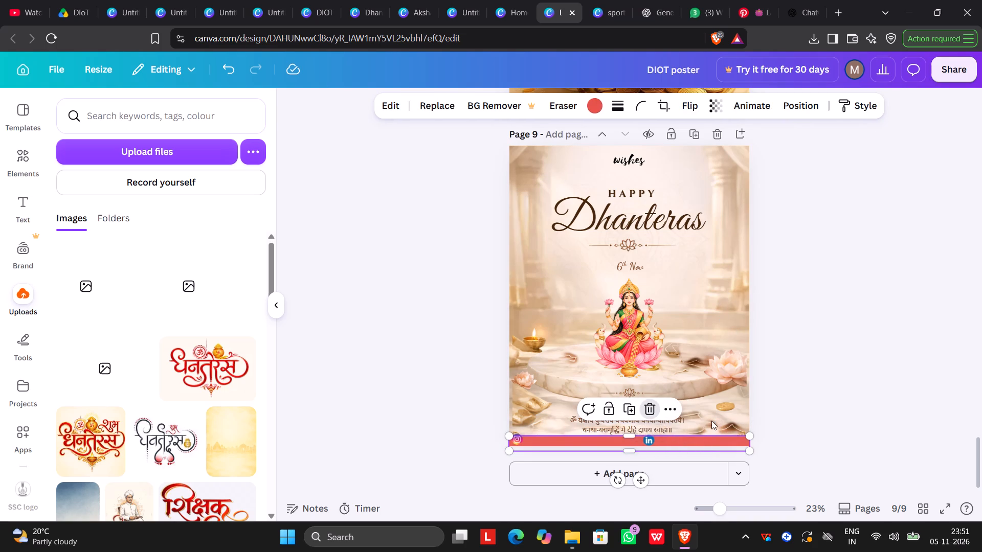
Shift the Instagram and LinkedIn icons slightly right along page 9's bottom edge, with Instagram clear of the corner ornament.
{"action": "left_click_drag", "start_coordinate": [519, 437], "coordinate": [538, 436]}
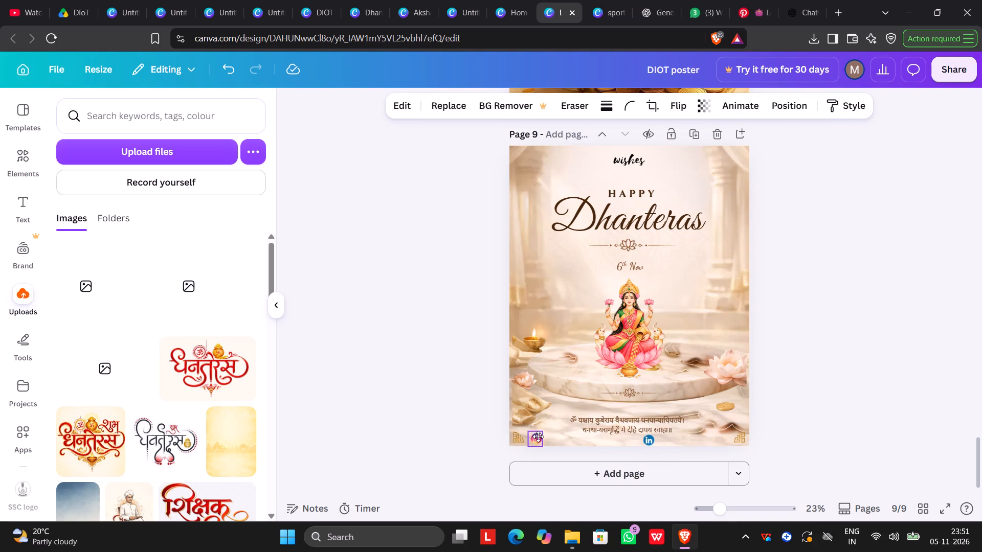
{"action": "left_click_drag", "start_coordinate": [538, 436], "coordinate": [534, 438]}
{"action": "left_click", "coordinate": [801, 433]}
{"action": "left_click_drag", "start_coordinate": [653, 441], "coordinate": [661, 441]}
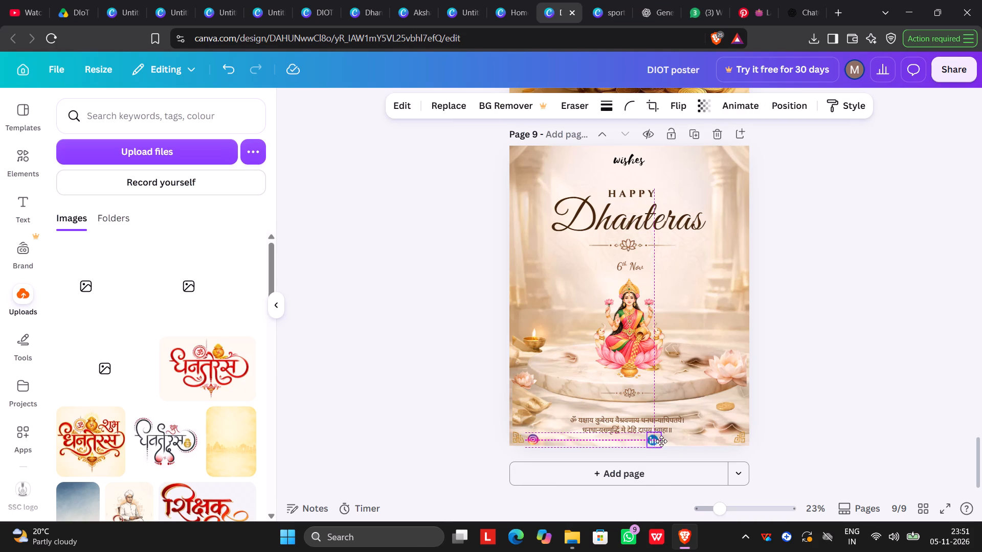
{"action": "left_click_drag", "start_coordinate": [661, 441], "coordinate": [665, 442]}
{"action": "left_click", "coordinate": [773, 419]}
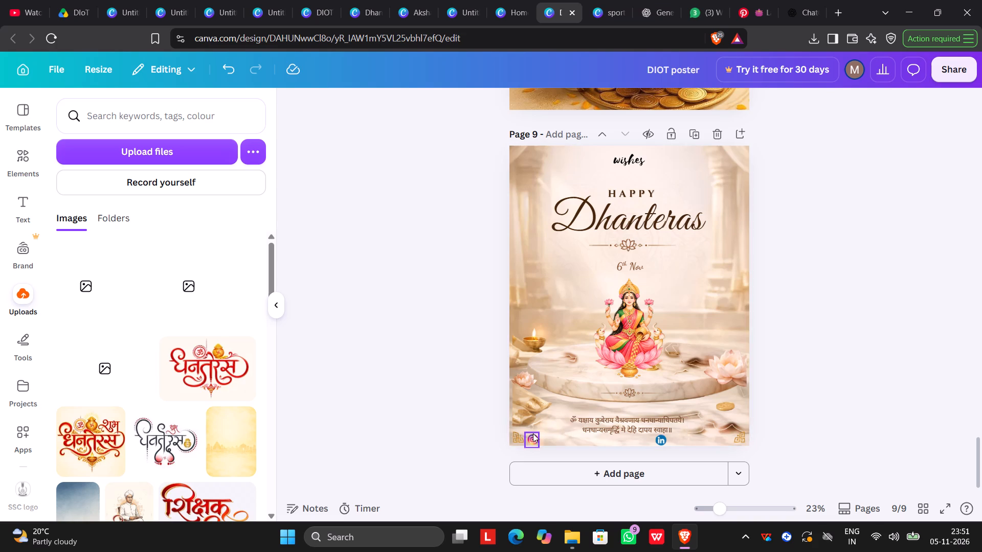
Shrink page 9's LinkedIn icon to about 80 wide by 86 high, and make the Instagram icon slightly smaller too.
{"action": "left_click", "coordinate": [661, 436]}
{"action": "left_click_drag", "start_coordinate": [668, 432], "coordinate": [667, 437]}
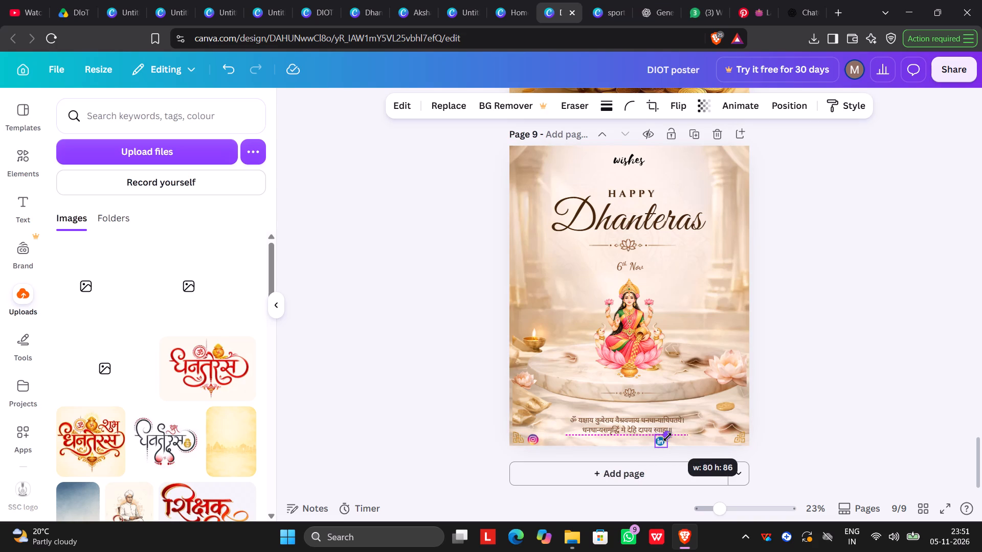
{"action": "left_click_drag", "start_coordinate": [667, 437], "coordinate": [667, 438]}
{"action": "left_click", "coordinate": [779, 415]}
{"action": "left_click", "coordinate": [536, 439]}
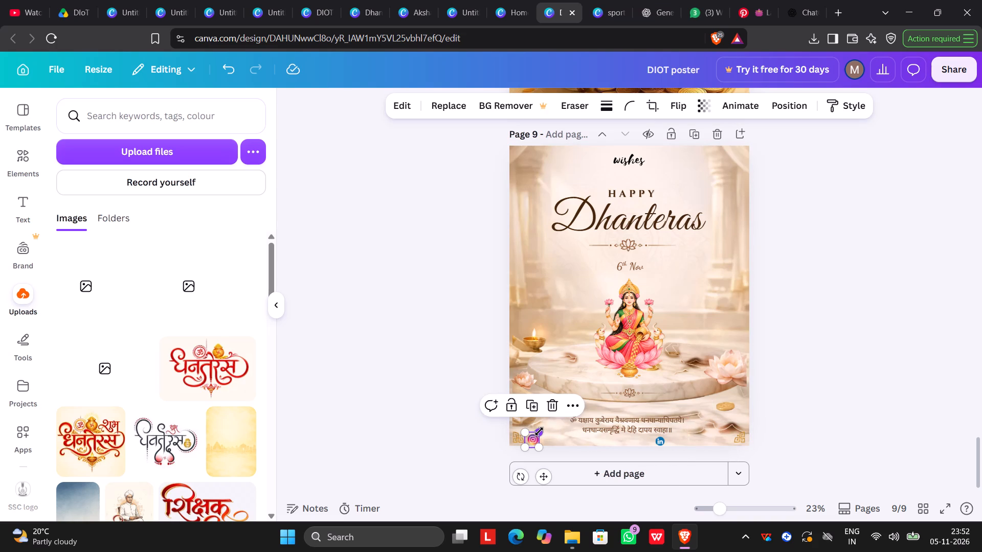
{"action": "left_click", "coordinate": [539, 431]}
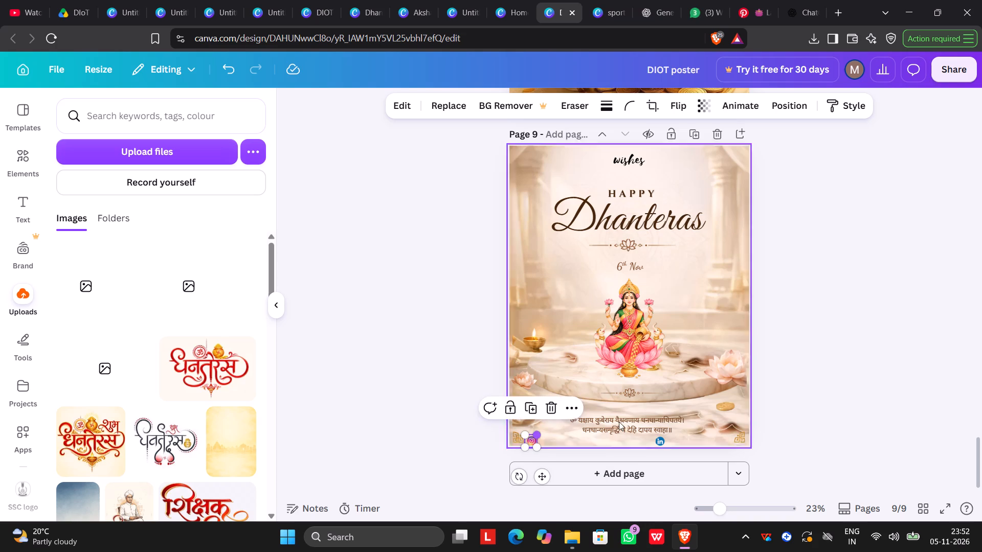
{"action": "left_click", "coordinate": [776, 403]}
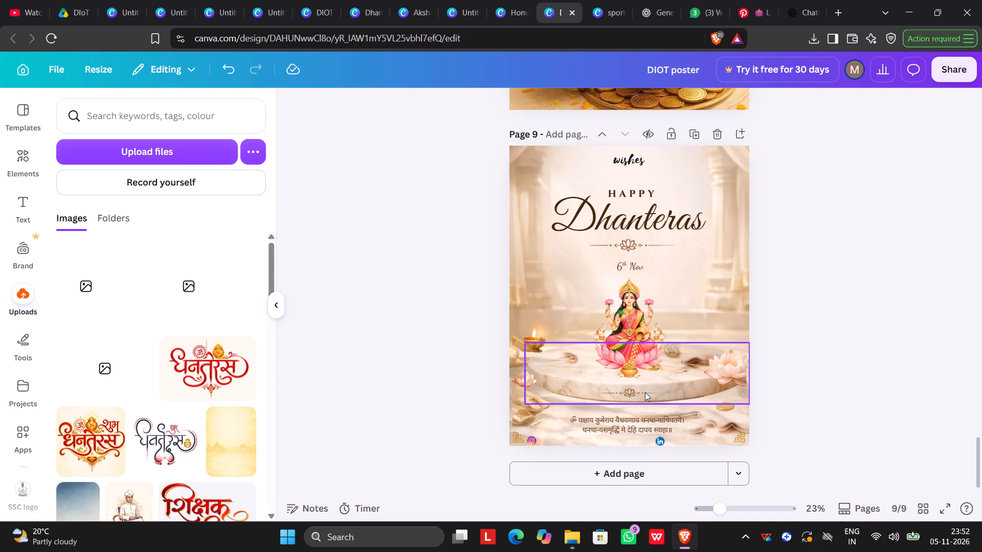
Leave the DIOT poster design and open the Canva home page.
{"action": "scroll", "coordinate": [642, 384], "scroll_direction": "up", "scroll_amount": 7}
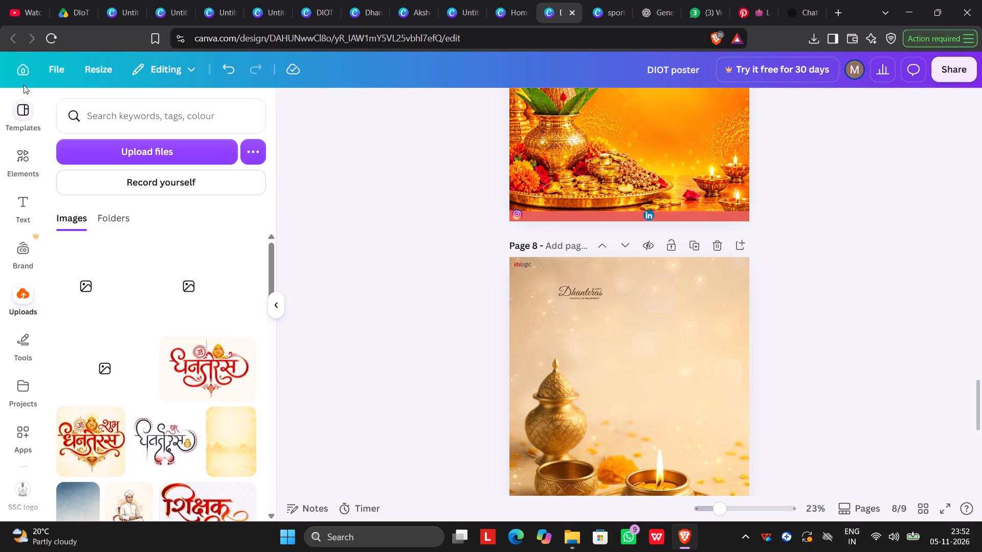
{"action": "left_click", "coordinate": [24, 72]}
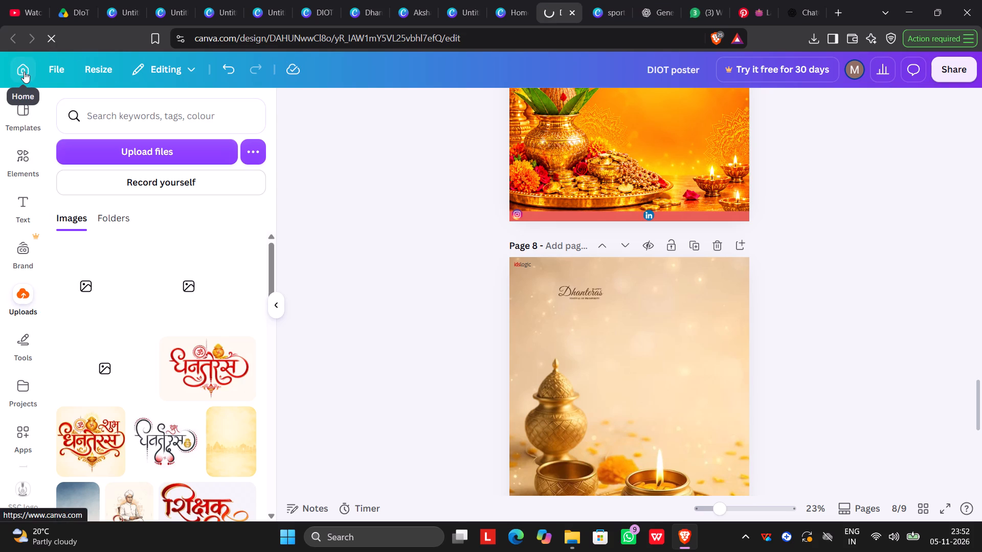
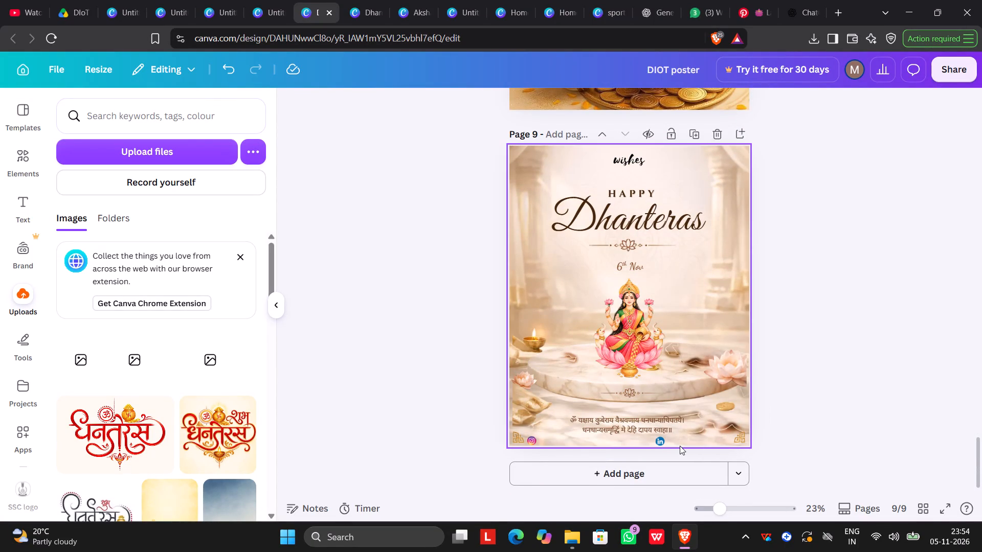
Duplicate page 9, the Happy Dhanteras poster with the Instagram and LinkedIn icons, as a new page.
{"action": "left_click", "coordinate": [697, 131]}
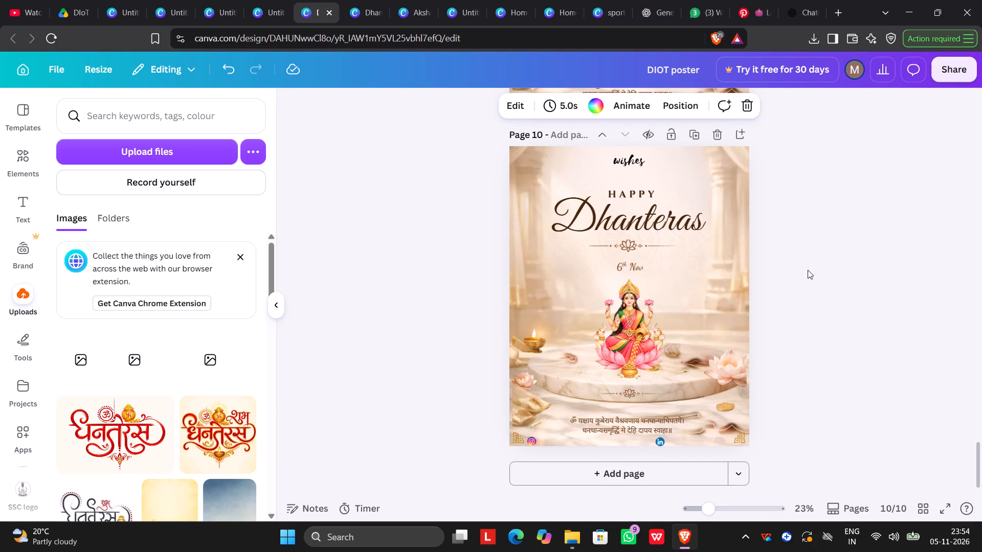
Undo the addition of page 10 and return to page 9.
{"action": "key", "text": "ctrl+z"}
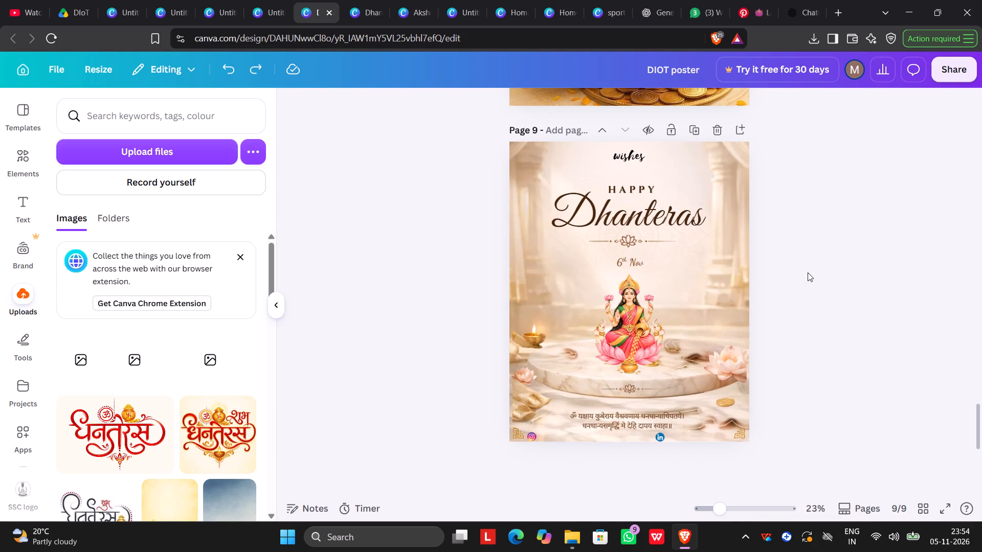
{"action": "scroll", "coordinate": [779, 262], "scroll_direction": "up", "scroll_amount": 3}
{"action": "scroll", "coordinate": [654, 498], "scroll_direction": "down", "scroll_amount": 1}
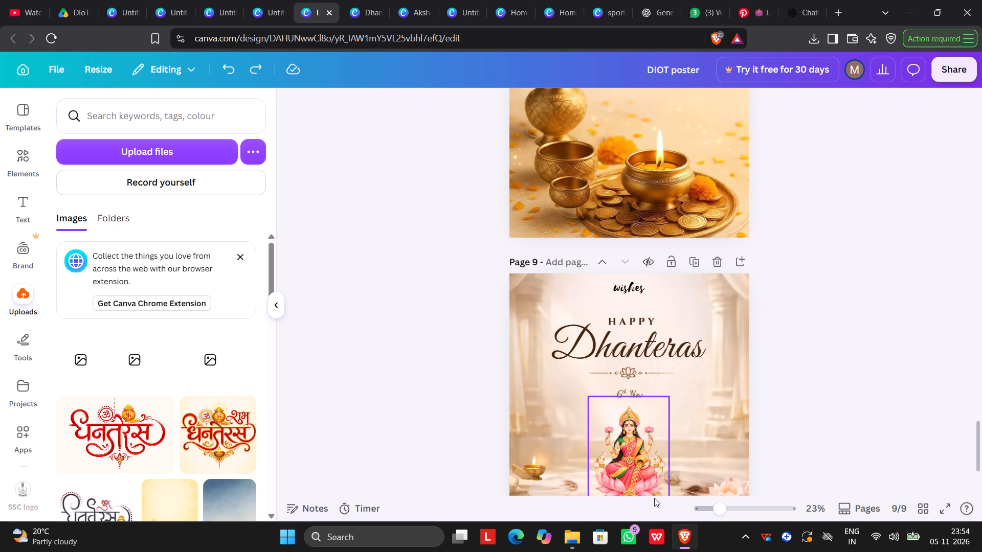
{"action": "scroll", "coordinate": [654, 498], "scroll_direction": "down", "scroll_amount": 2}
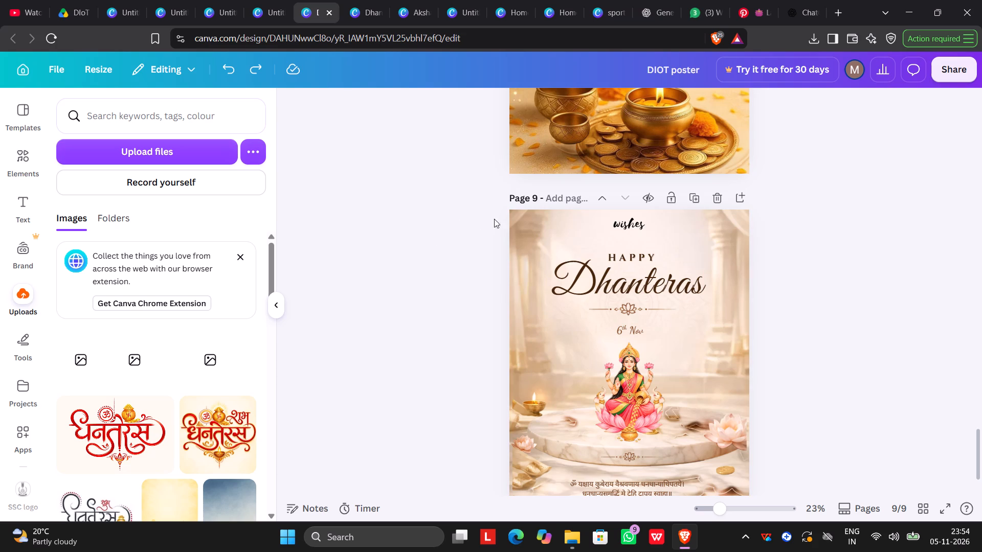
Undo the deletions of the Instagram icon and the "sportsmmmut" handle at the bottom of page 9.
{"action": "left_click_drag", "start_coordinate": [498, 210], "coordinate": [794, 529]}
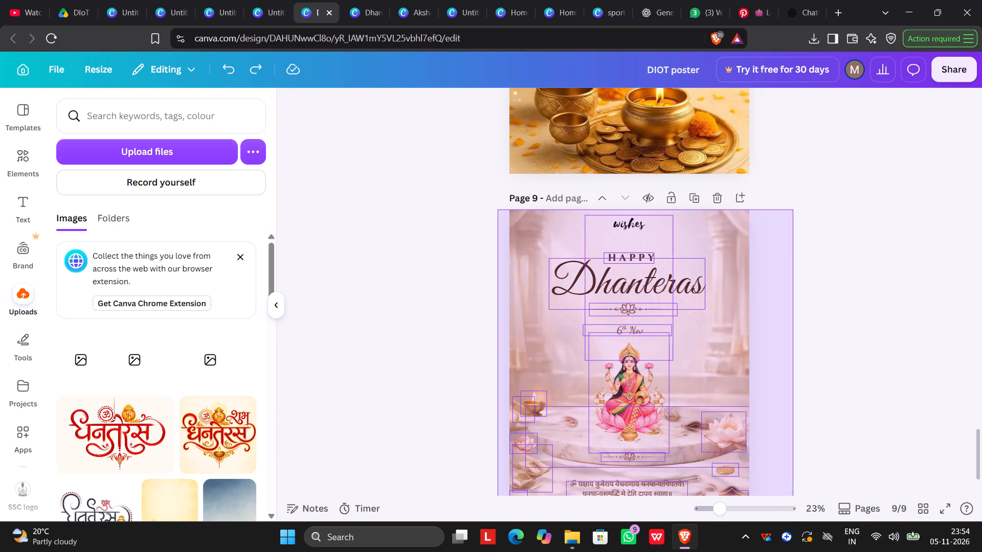
{"action": "left_click_drag", "start_coordinate": [794, 529], "coordinate": [779, 496]}
{"action": "left_click", "coordinate": [779, 496]}
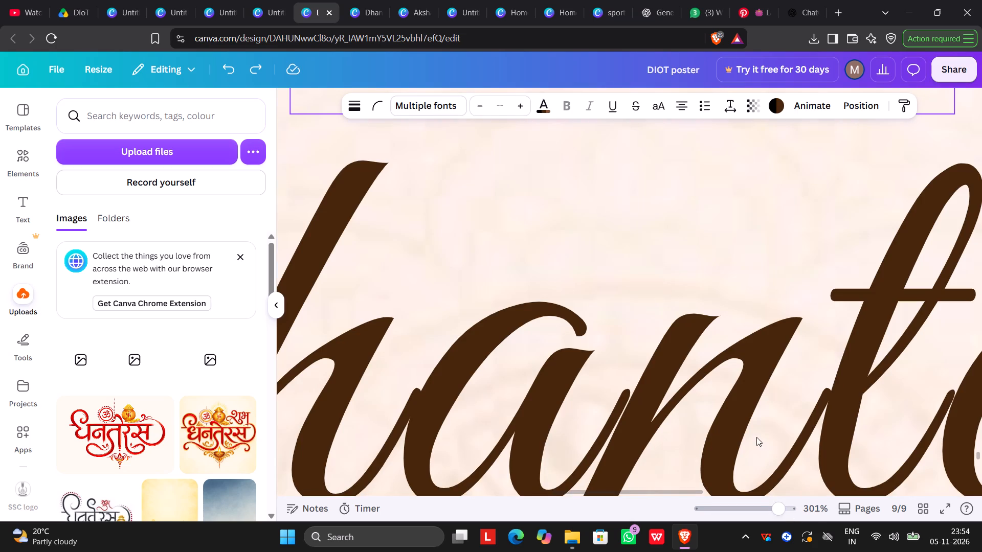
{"action": "key", "text": "ctrl+z"}
{"action": "key", "text": "ctrl+z"}
Clear the selection and look over page 9's layout and footer against the preceding pages.
{"action": "scroll", "coordinate": [802, 406], "scroll_direction": "down", "scroll_amount": 4}
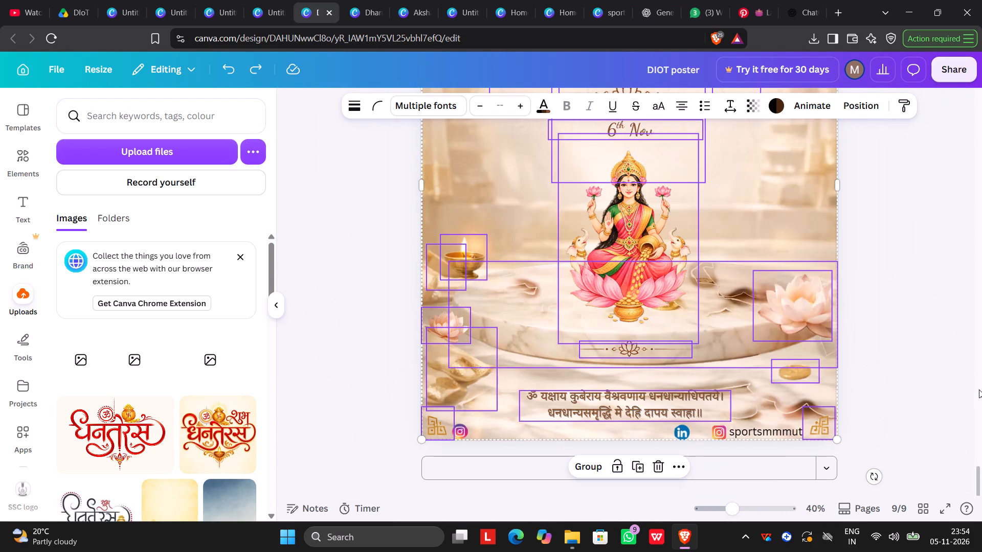
{"action": "scroll", "coordinate": [981, 361], "scroll_direction": "up", "scroll_amount": 3}
{"action": "scroll", "coordinate": [980, 361], "scroll_direction": "down", "scroll_amount": 2}
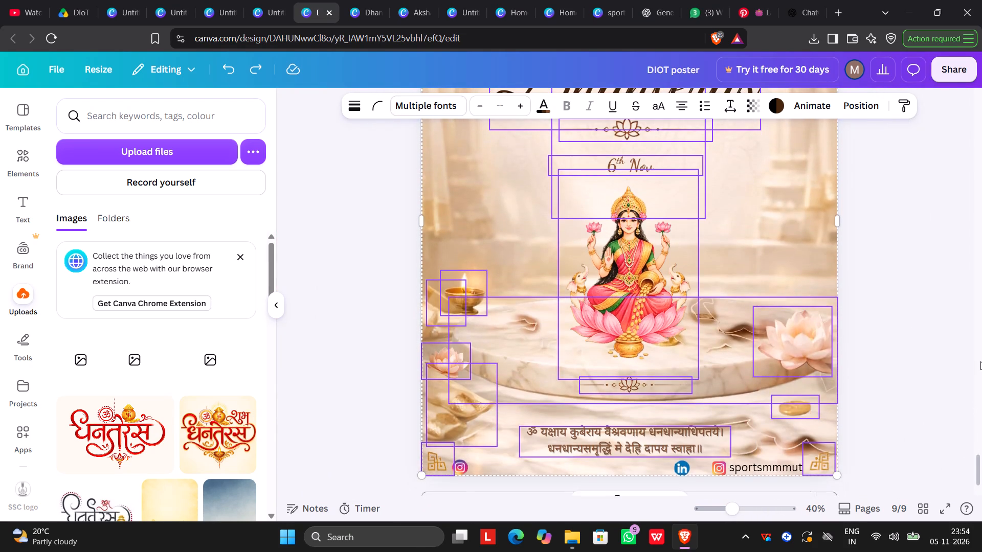
{"action": "scroll", "coordinate": [980, 361], "scroll_direction": "down", "scroll_amount": 1}
{"action": "scroll", "coordinate": [981, 263], "scroll_direction": "down", "scroll_amount": 1}
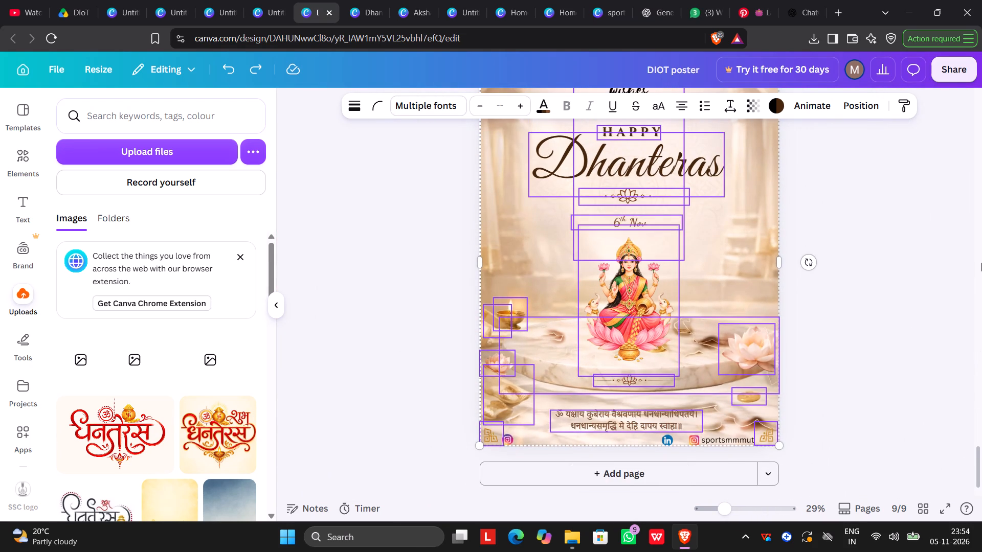
{"action": "scroll", "coordinate": [981, 263], "scroll_direction": "down", "scroll_amount": 1}
{"action": "scroll", "coordinate": [784, 171], "scroll_direction": "down", "scroll_amount": 1}
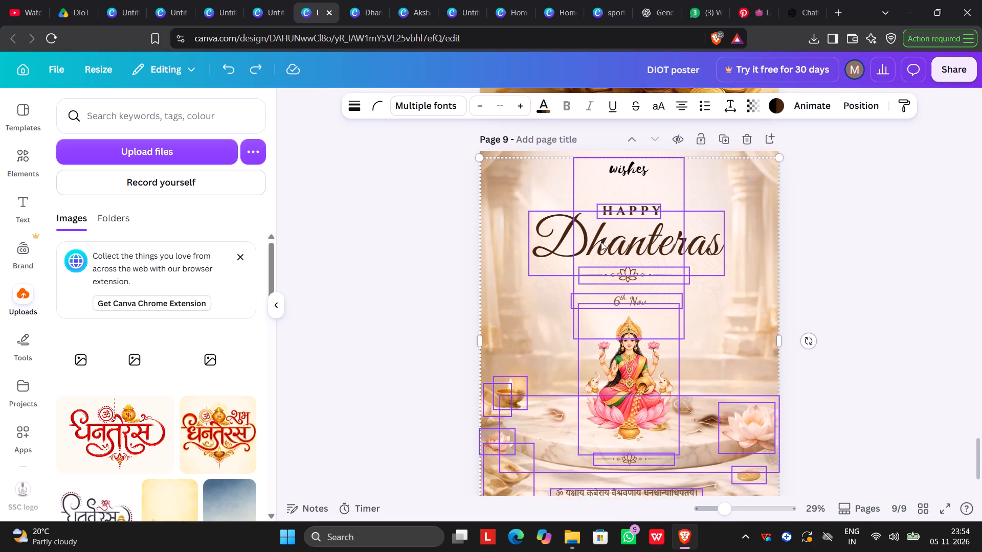
{"action": "left_click", "coordinate": [601, 242]}
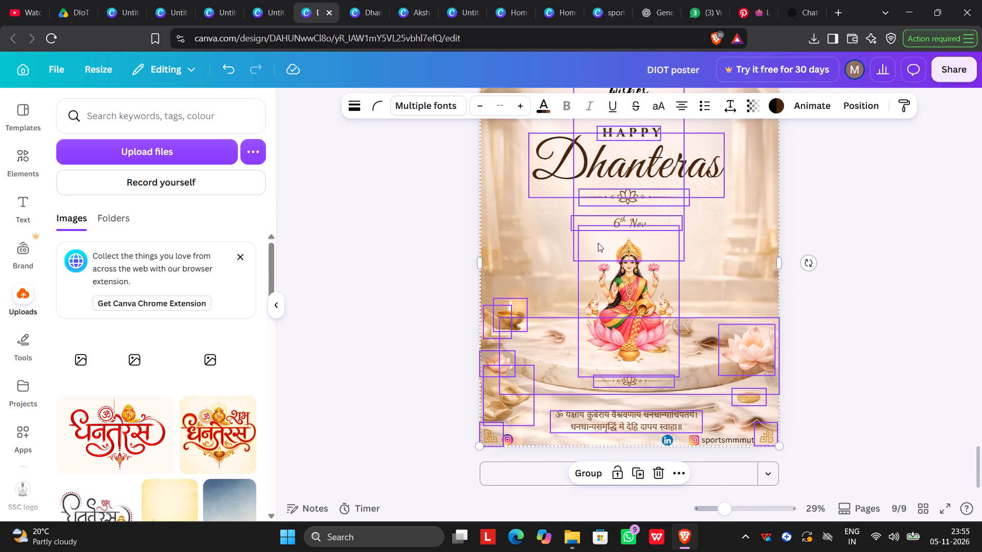
{"action": "left_click", "coordinate": [813, 392]}
{"action": "scroll", "coordinate": [790, 286], "scroll_direction": "up", "scroll_amount": 2}
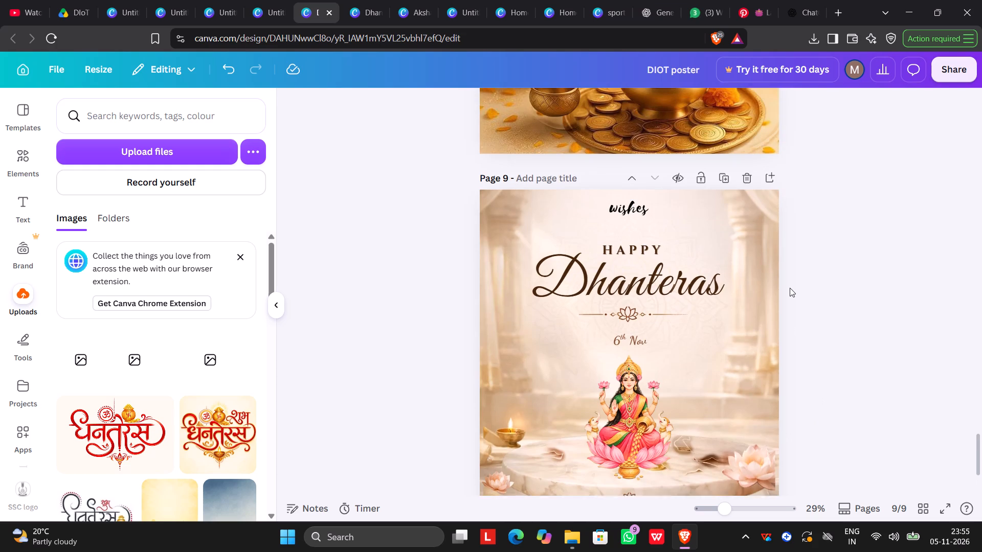
{"action": "scroll", "coordinate": [788, 290], "scroll_direction": "up", "scroll_amount": 3}
{"action": "scroll", "coordinate": [788, 292], "scroll_direction": "down", "scroll_amount": 6}
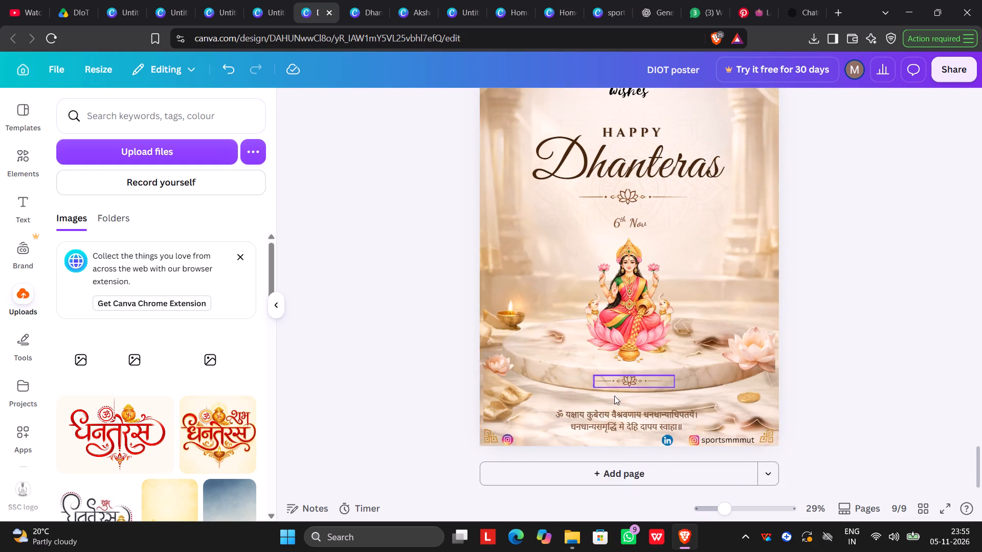
{"action": "scroll", "coordinate": [722, 439], "scroll_direction": "up", "scroll_amount": 5}
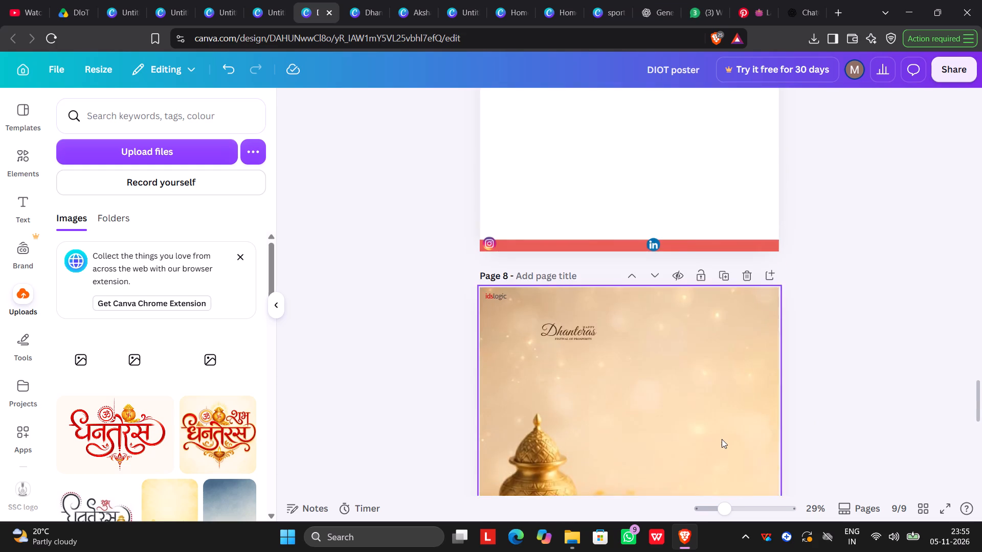
{"action": "scroll", "coordinate": [722, 439], "scroll_direction": "down", "scroll_amount": 5}
{"action": "scroll", "coordinate": [729, 435], "scroll_direction": "right", "scroll_amount": 1}
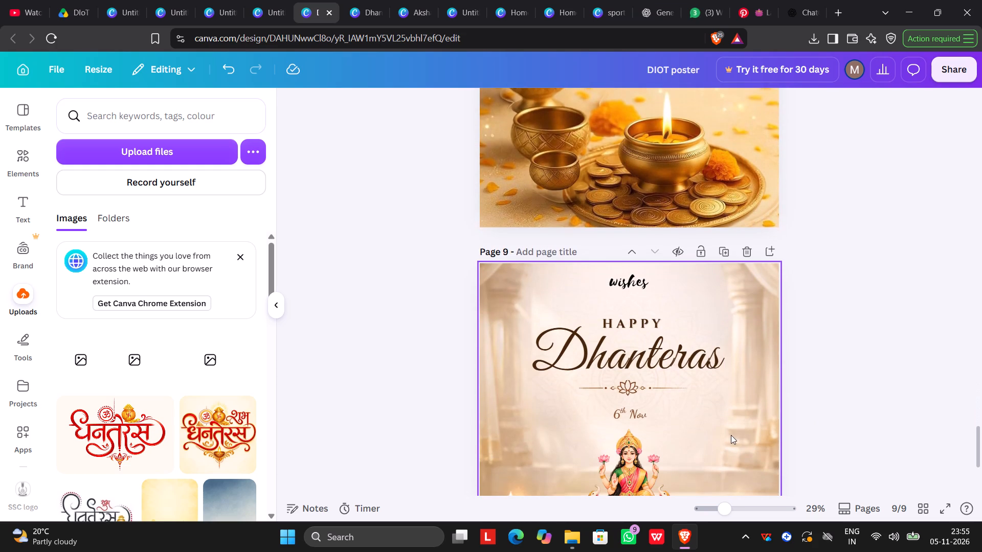
{"action": "scroll", "coordinate": [731, 435], "scroll_direction": "right", "scroll_amount": 1}
{"action": "scroll", "coordinate": [681, 363], "scroll_direction": "down", "scroll_amount": 1}
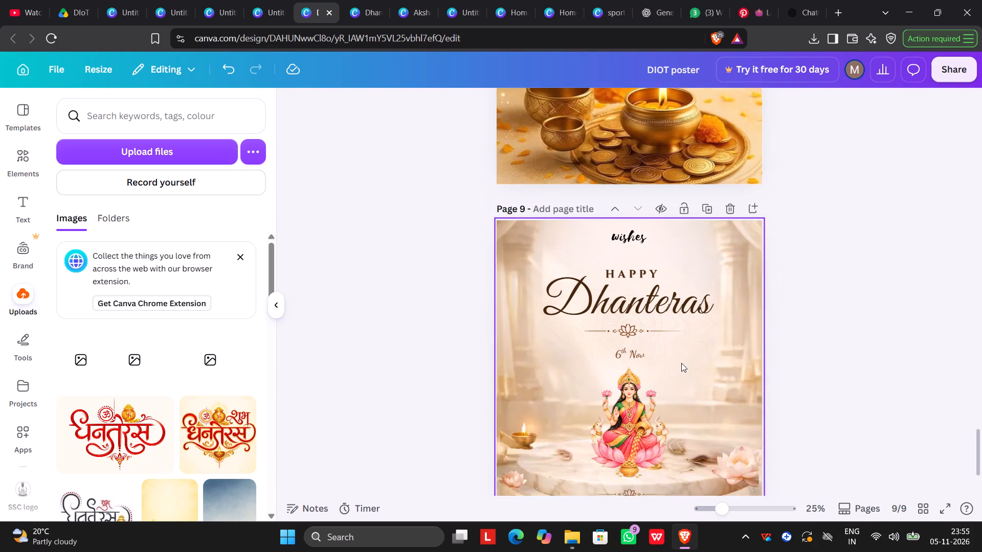
{"action": "scroll", "coordinate": [681, 363], "scroll_direction": "down", "scroll_amount": 1}
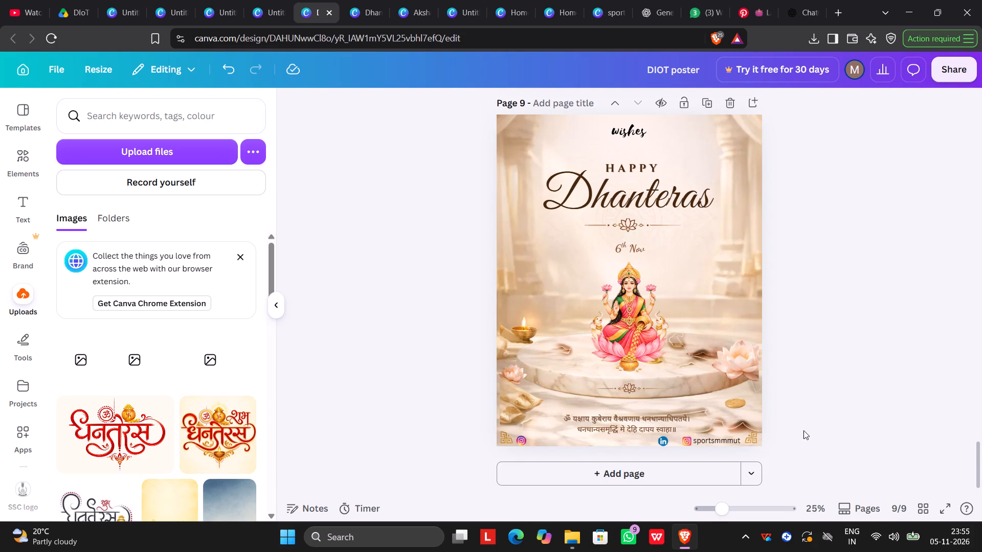
{"action": "left_click", "coordinate": [804, 430]}
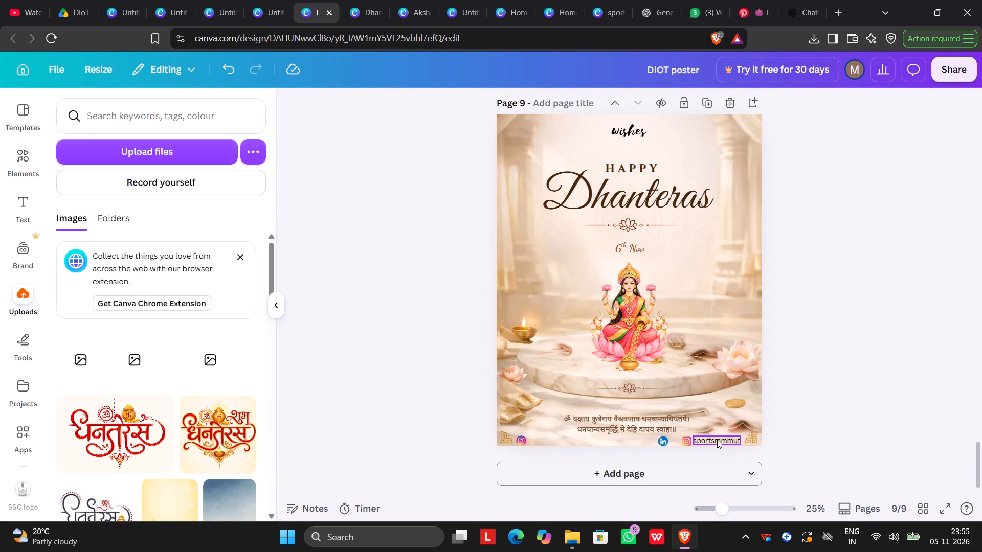
Replace the "sportsmmmut" handle text beside the Instagram icon at the bottom of page 9 with "/drone_".
{"action": "left_click", "coordinate": [717, 440]}
{"action": "double_click", "coordinate": [717, 440]}
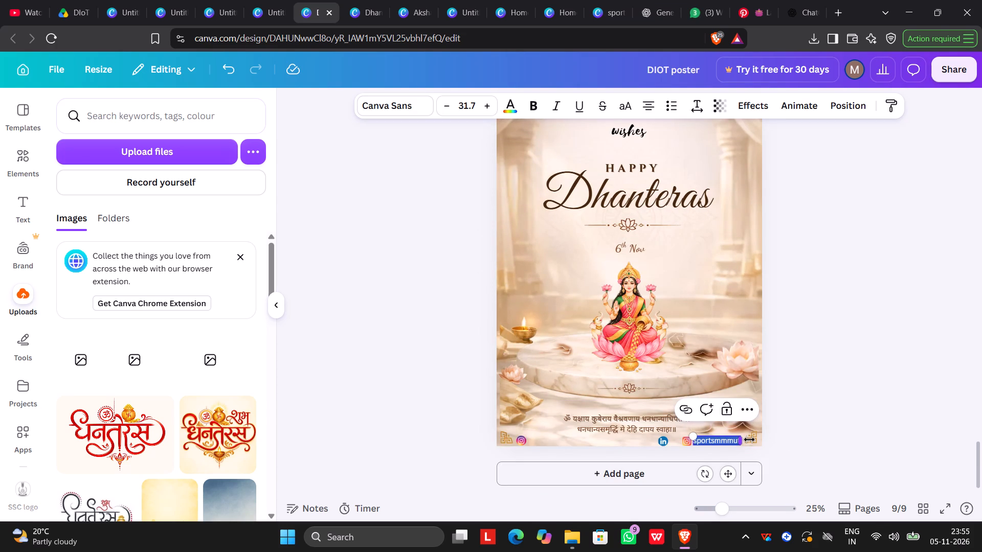
{"action": "key", "text": "BackSpace"}
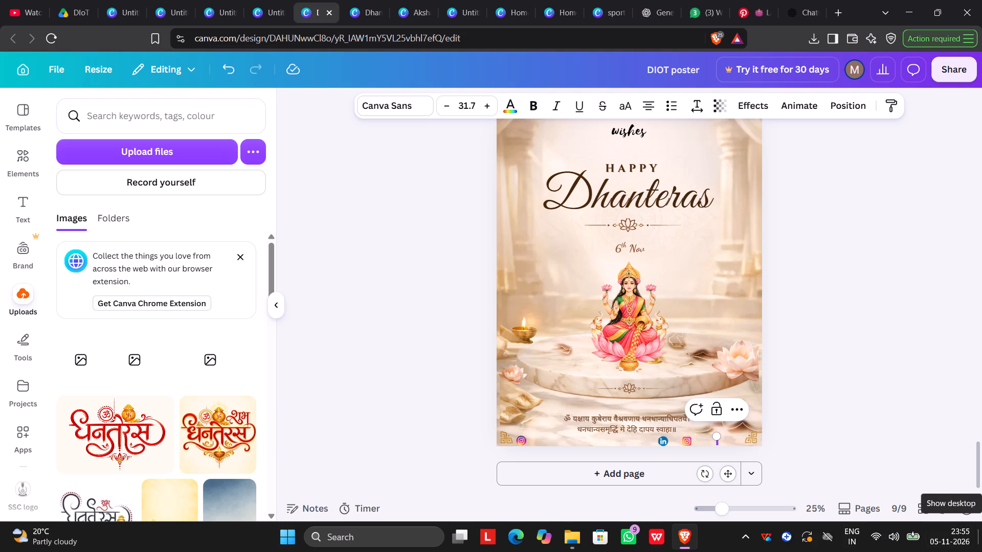
{"action": "key", "text": "slash"}
{"action": "key", "text": "d"}
{"action": "key", "text": "r"}
{"action": "key", "text": "o"}
{"action": "key", "text": "n"}
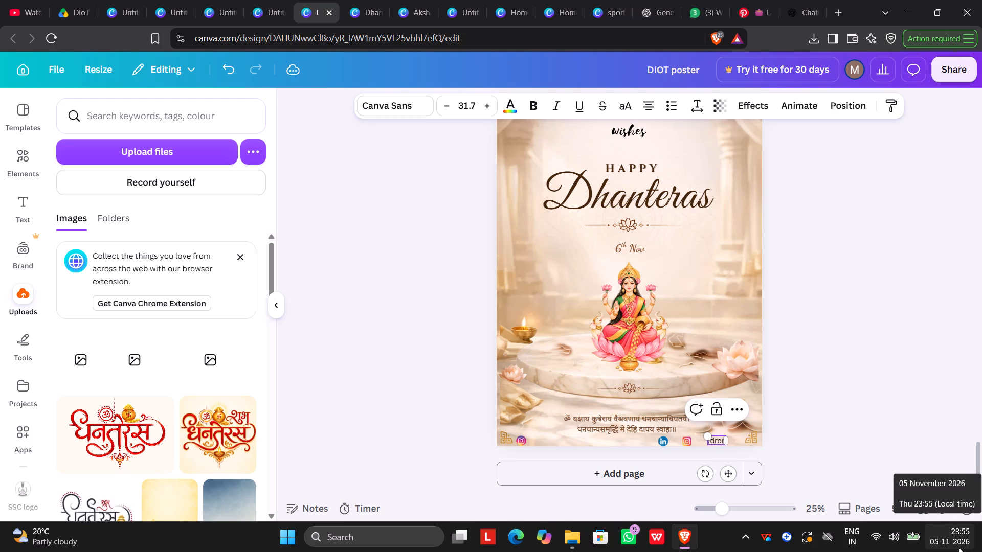
{"action": "key", "text": "e"}
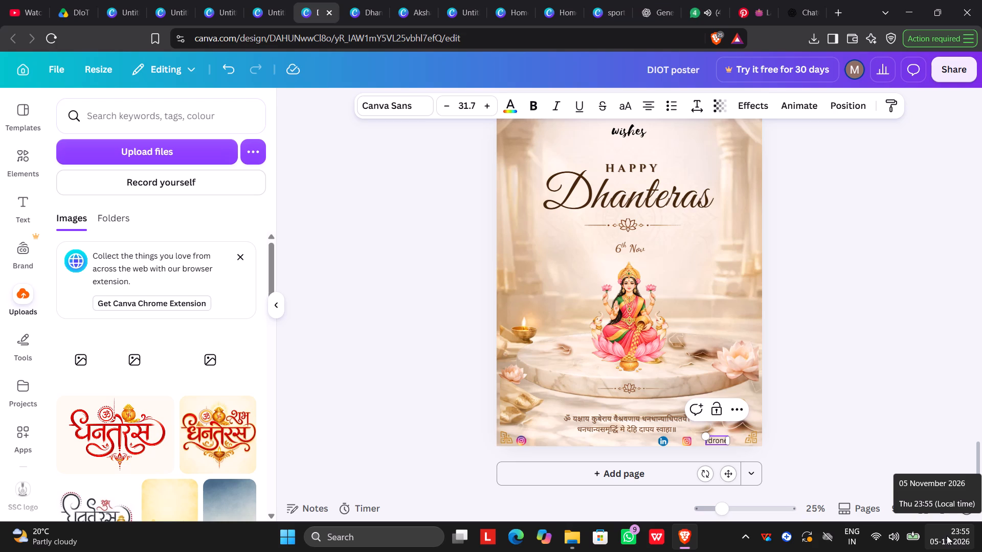
{"action": "key", "text": "minus"}
{"action": "type", "text": "io"}
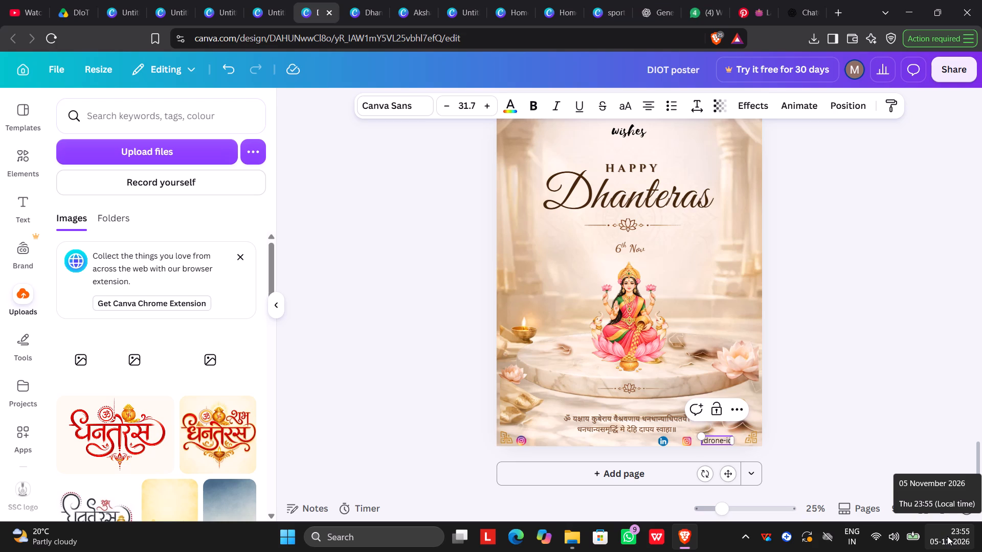
{"action": "key", "text": "t"}
{"action": "key", "text": "minus"}
{"action": "key", "text": "BackSpace"}
{"action": "key", "text": "BackSpace"}
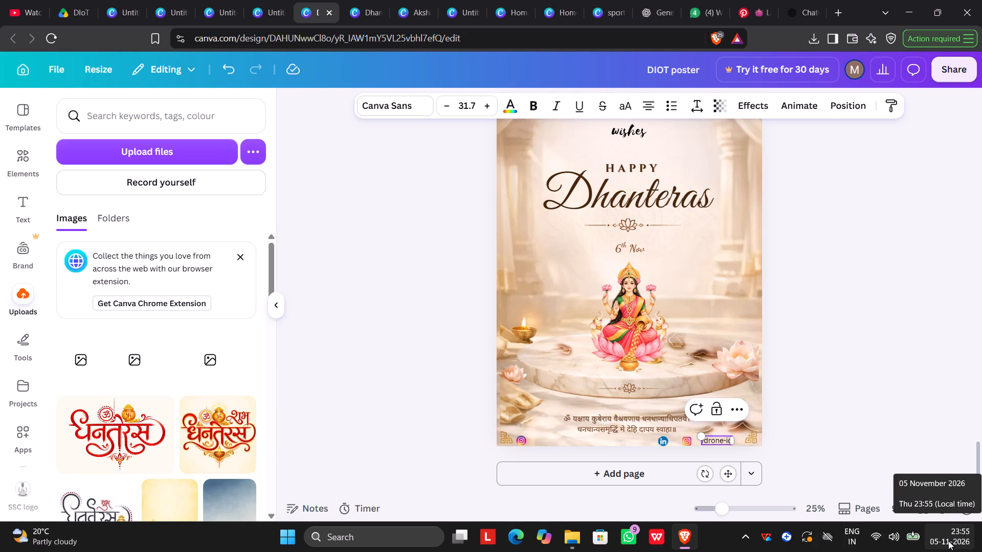
{"action": "key", "text": "BackSpace"}
{"action": "key", "text": "BackSpace"}
{"action": "key", "text": "shift+underscore"}
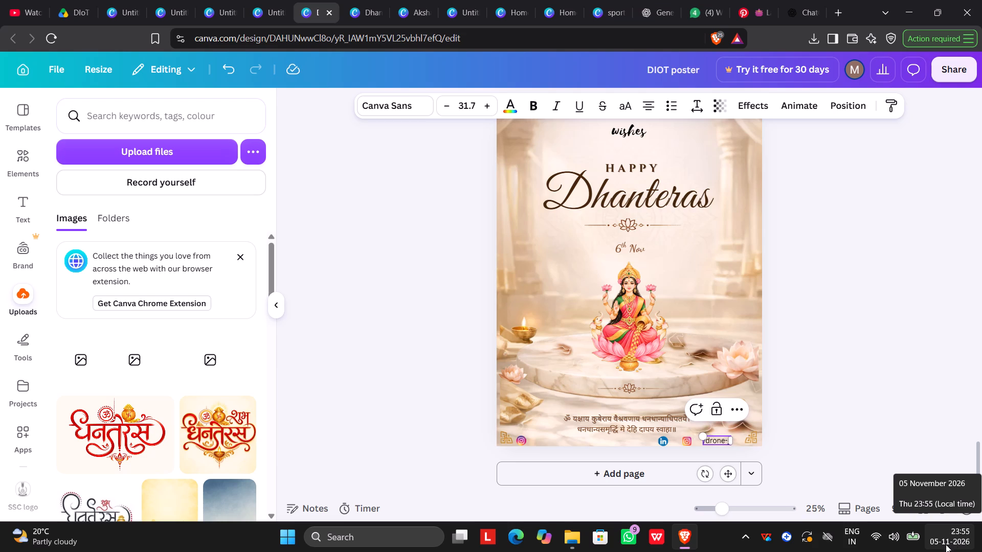
{"action": "key", "text": "BackSpace"}
{"action": "key", "text": "BackSpace"}
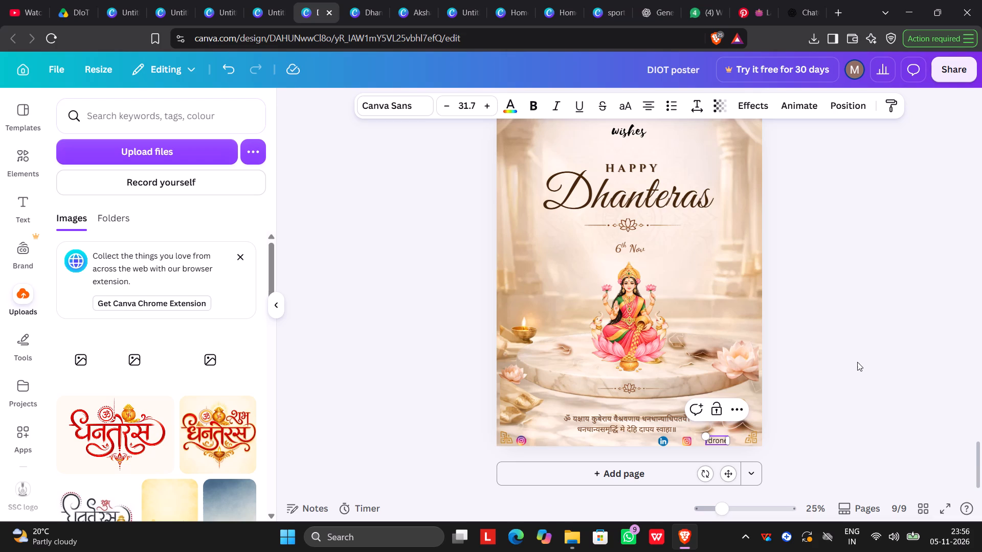
{"action": "key", "text": "shift+underscore"}
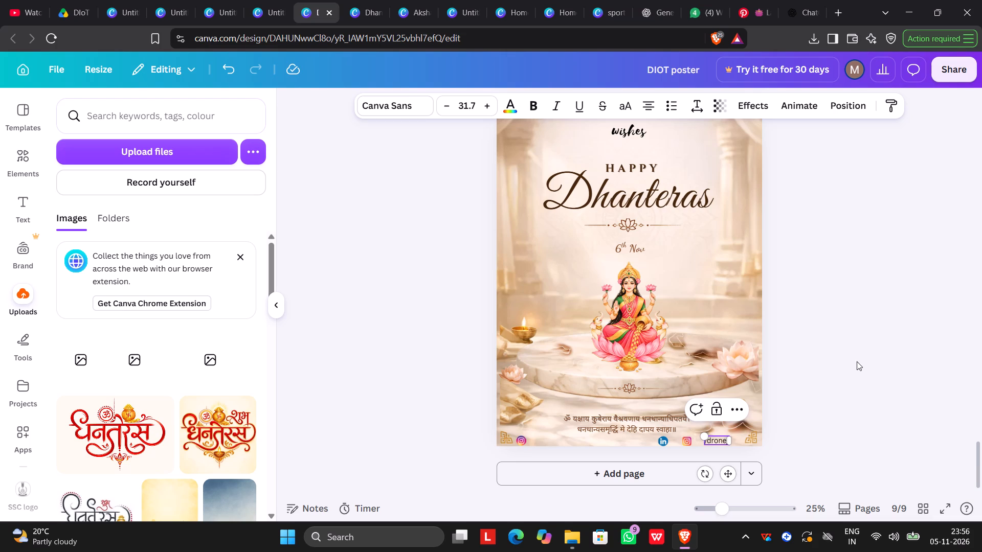
{"action": "left_click", "coordinate": [798, 385]}
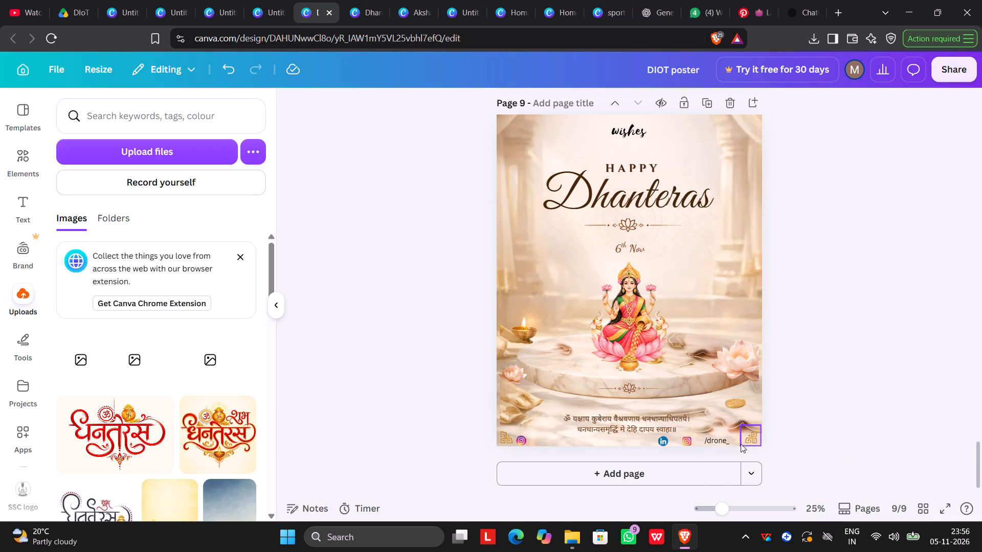
Extend the footer handle beside the Instagram icon on page 9 to read "/drone_iot".
{"action": "double_click", "coordinate": [727, 442]}
{"action": "left_click", "coordinate": [727, 442]}
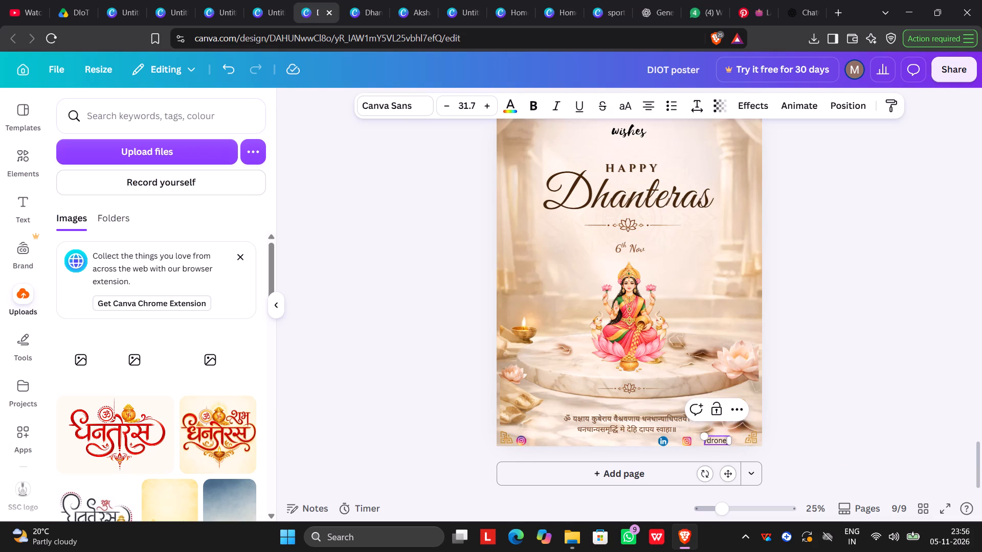
{"action": "key", "text": "Right"}
{"action": "key", "text": "Right"}
{"action": "key", "text": "Left"}
{"action": "key", "text": "Left"}
{"action": "key", "text": "Left"}
{"action": "key", "text": "Right"}
{"action": "key", "text": "Right"}
{"action": "key", "text": "Right"}
{"action": "type", "text": "io"}
{"action": "key", "text": "t"}
{"action": "left_click_drag", "start_coordinate": [721, 451], "coordinate": [827, 461]}
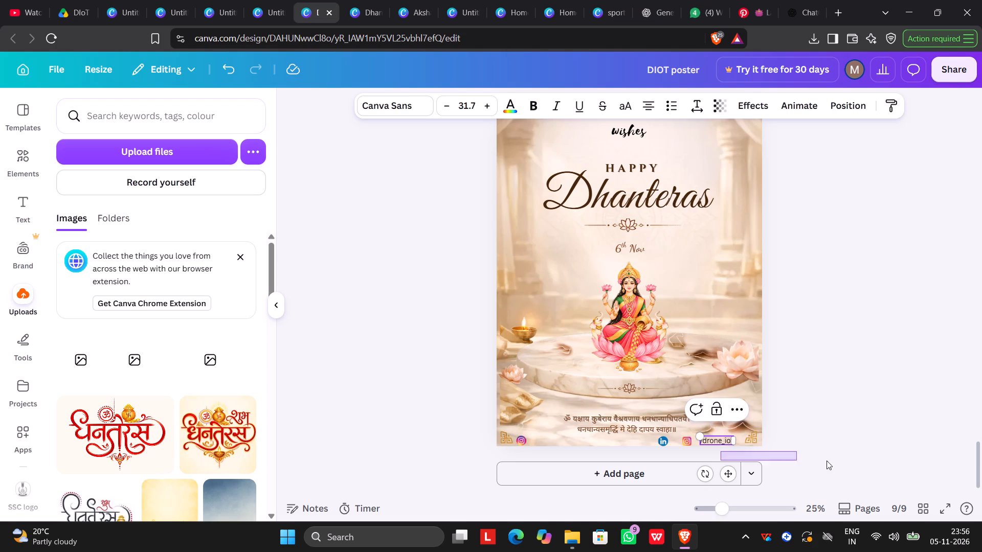
{"action": "left_click_drag", "start_coordinate": [827, 461], "coordinate": [901, 459]}
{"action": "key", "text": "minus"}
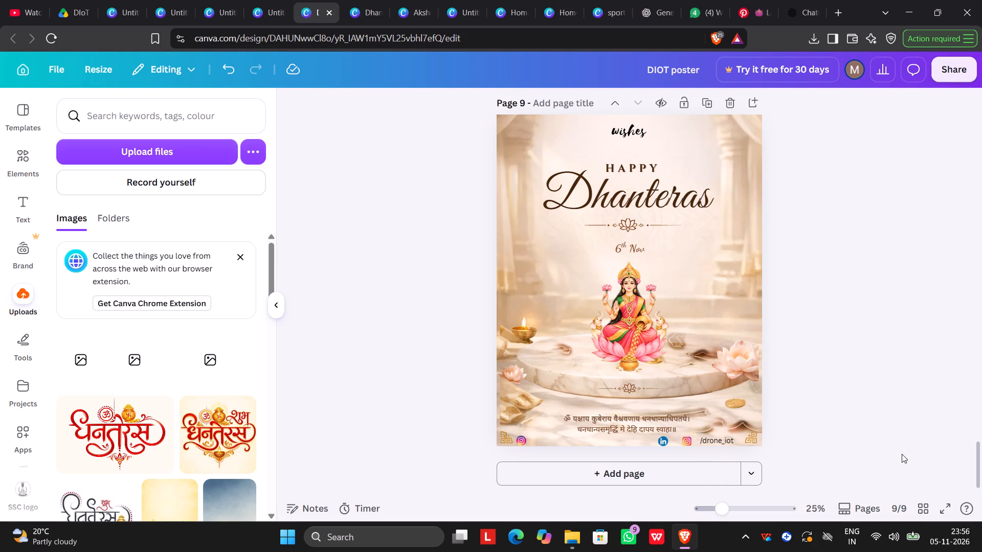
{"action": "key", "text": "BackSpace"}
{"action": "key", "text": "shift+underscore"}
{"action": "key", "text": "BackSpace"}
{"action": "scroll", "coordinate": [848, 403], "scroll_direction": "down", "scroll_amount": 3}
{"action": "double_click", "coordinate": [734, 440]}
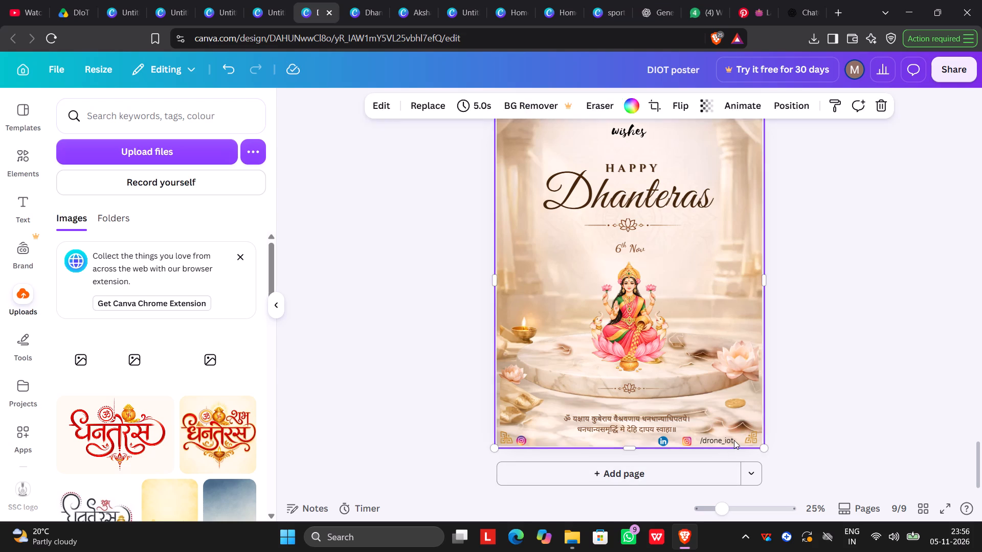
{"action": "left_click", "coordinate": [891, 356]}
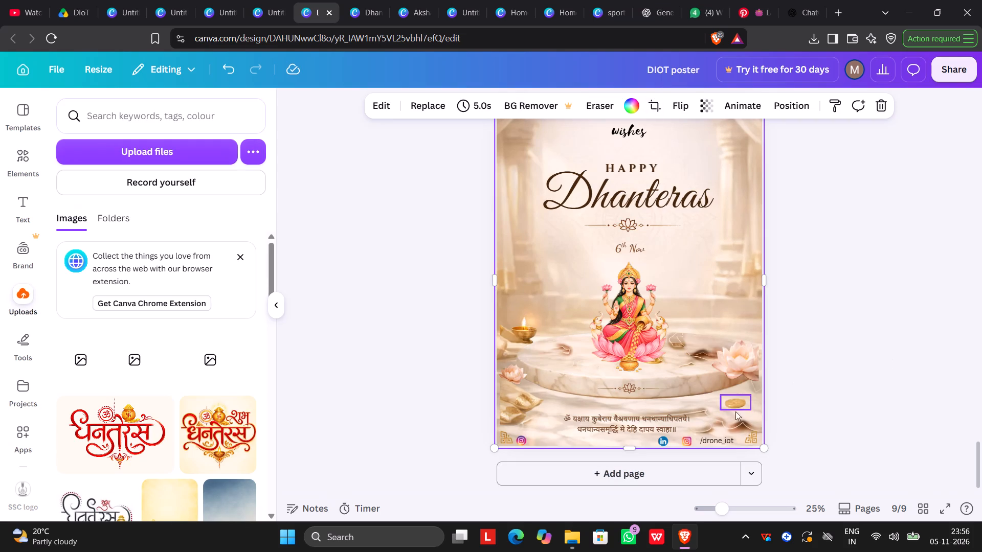
Append "_club.mmmut" to the footer handle so it reads "/drone_iot_club.mmmut".
{"action": "double_click", "coordinate": [724, 439]}
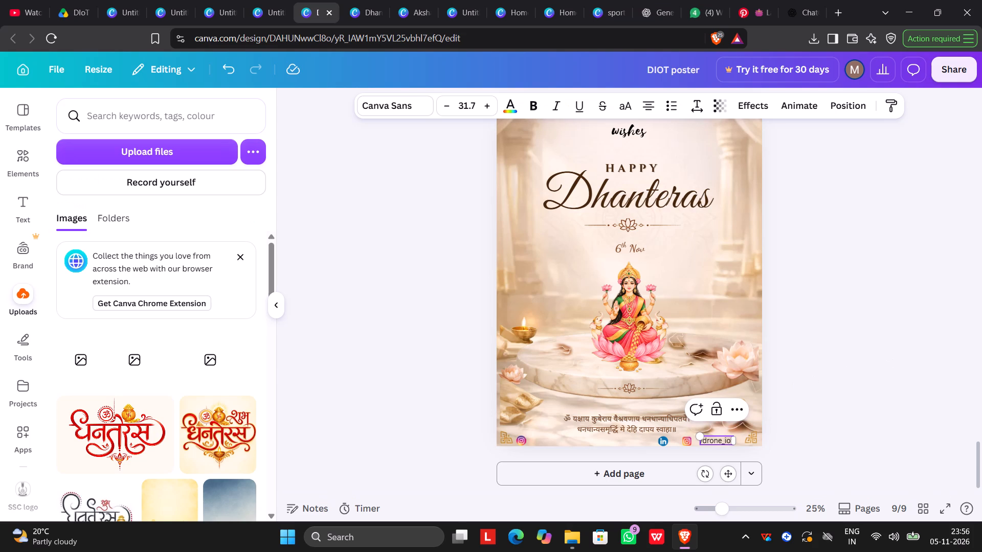
{"action": "key", "text": "Right"}
{"action": "key", "text": "Right"}
{"action": "key", "text": "Right"}
{"action": "key", "text": "Right"}
{"action": "key", "text": "Right"}
{"action": "key", "text": "shift+underscore"}
{"action": "type", "text": "cl"}
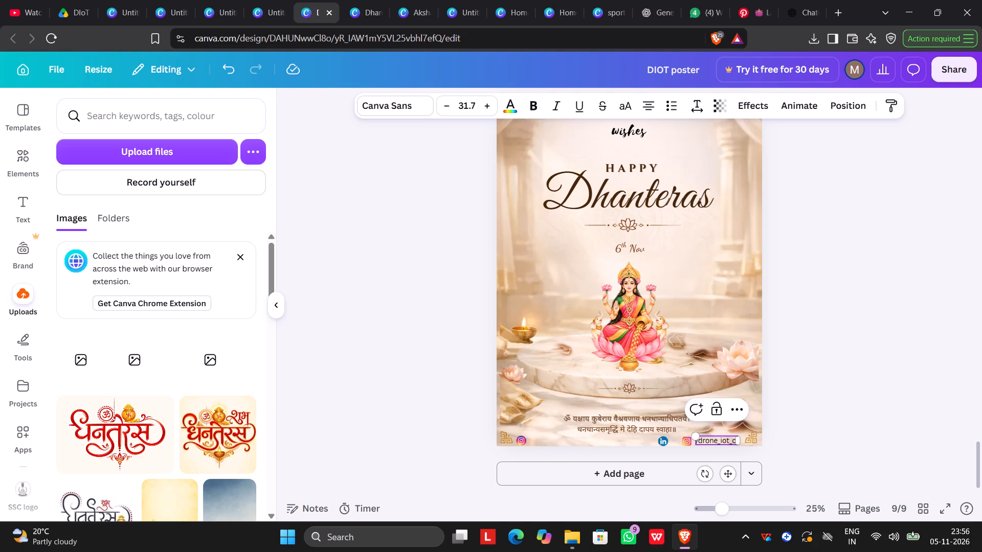
{"action": "key", "text": "u"}
{"action": "key", "text": "b"}
{"action": "key", "text": "period"}
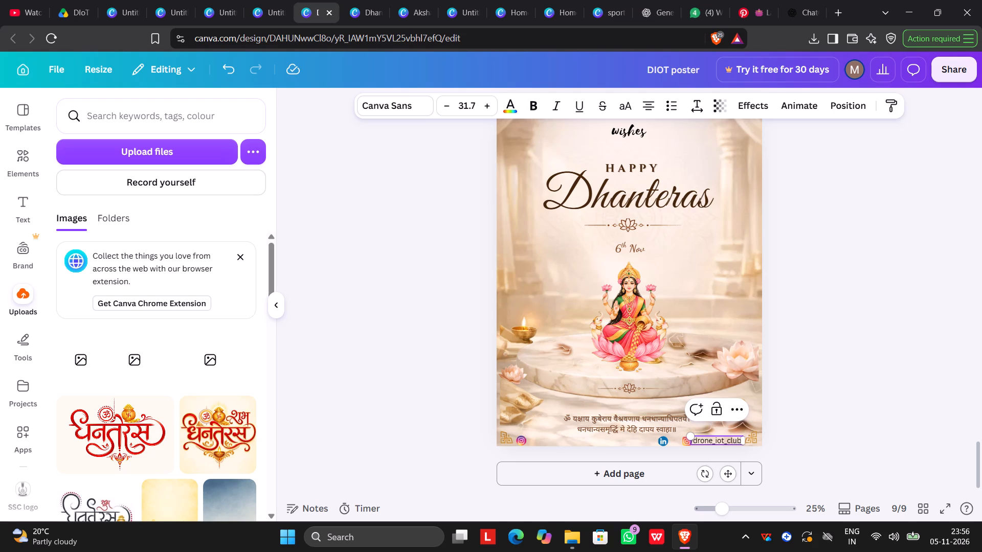
{"action": "type", "text": "mmm"}
{"action": "key", "text": "u"}
{"action": "key", "text": "t"}
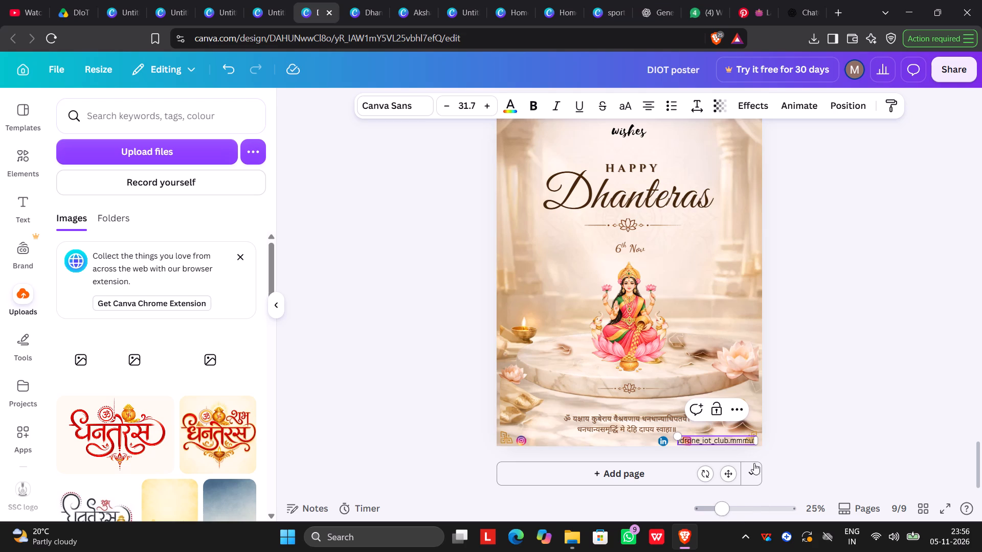
{"action": "left_click", "coordinate": [806, 426]}
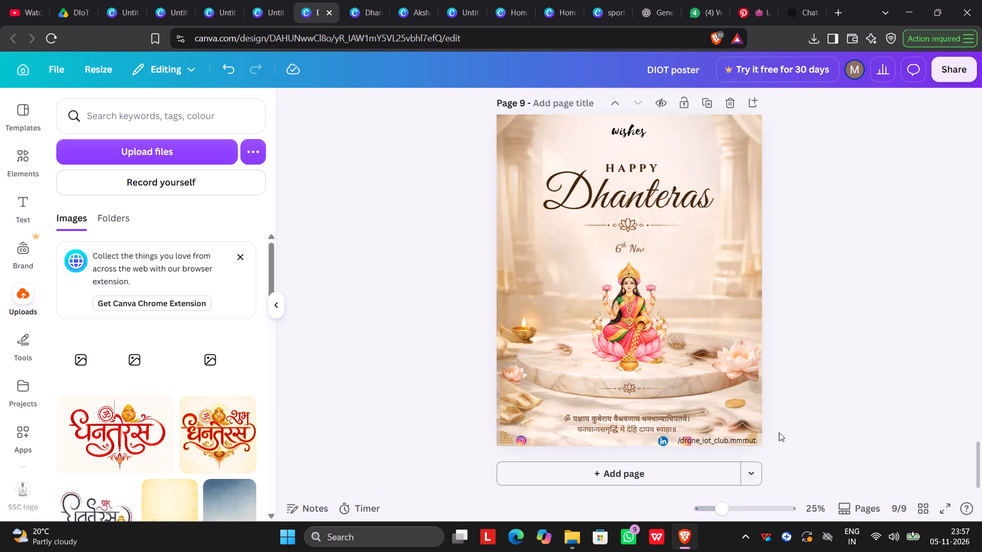
Move the "/drone_iot_club.mmmut" handle directly beside the Instagram icon at the poster's bottom-left corner, level with the icon.
{"action": "left_click_drag", "start_coordinate": [742, 439], "coordinate": [660, 430]}
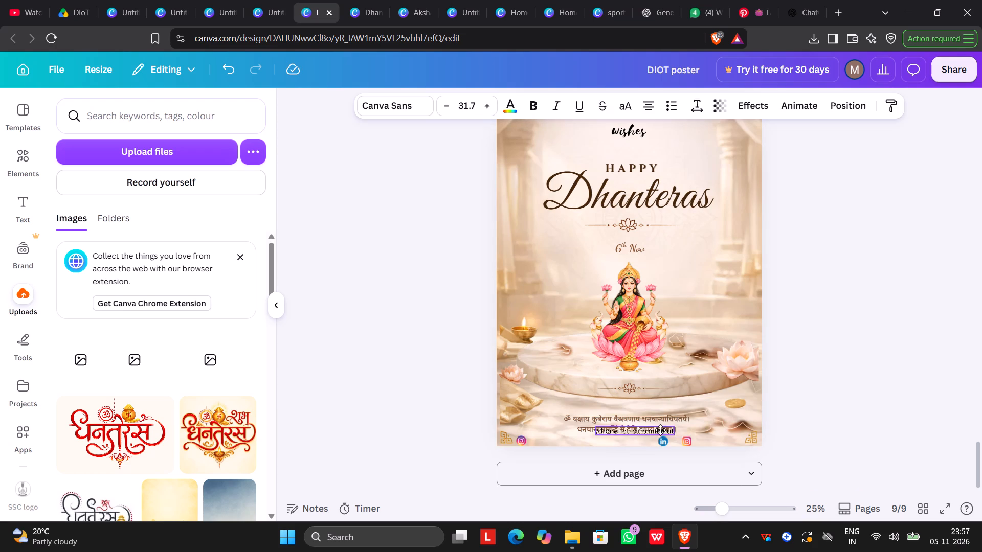
{"action": "left_click_drag", "start_coordinate": [660, 430], "coordinate": [595, 442]}
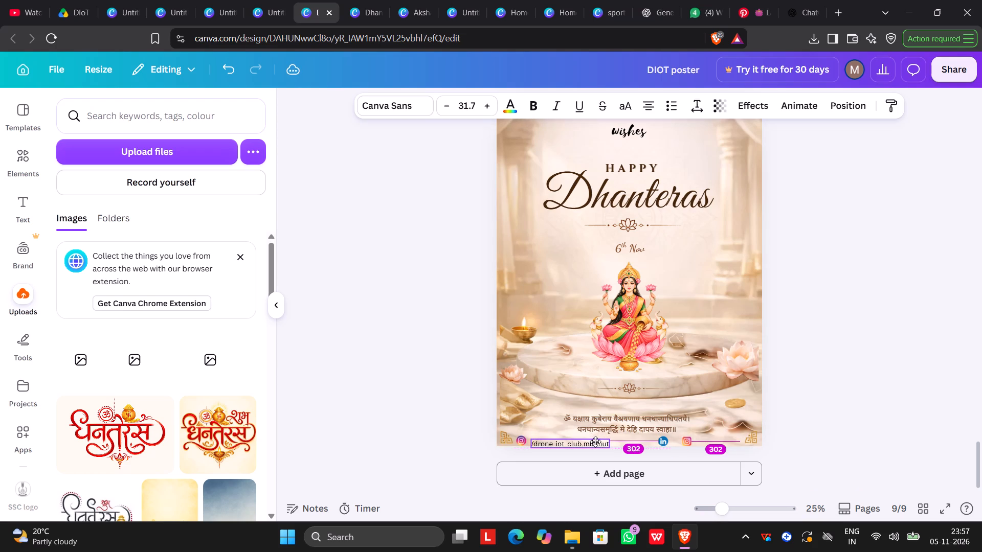
{"action": "left_click_drag", "start_coordinate": [595, 442], "coordinate": [593, 440]}
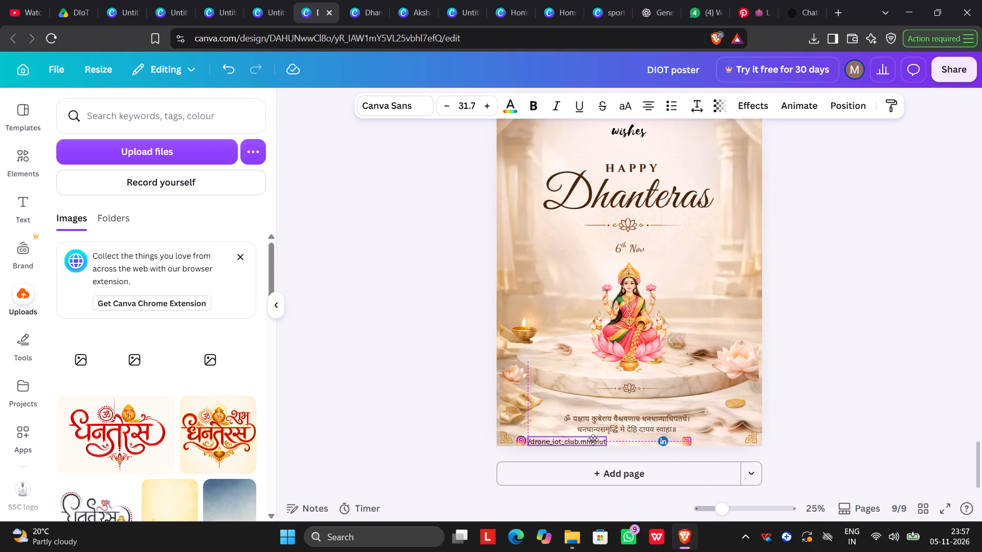
{"action": "left_click_drag", "start_coordinate": [593, 440], "coordinate": [592, 438]}
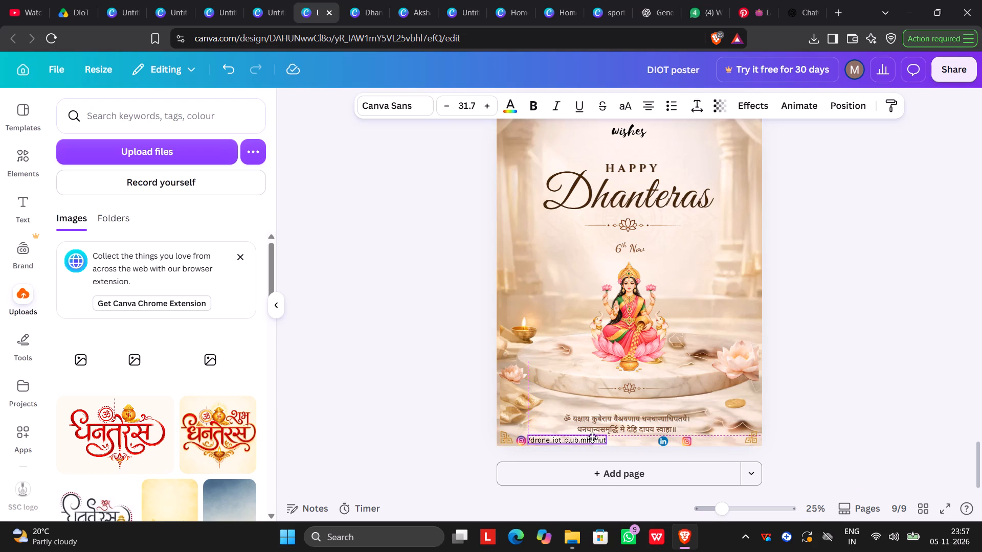
{"action": "left_click_drag", "start_coordinate": [592, 438], "coordinate": [592, 439]}
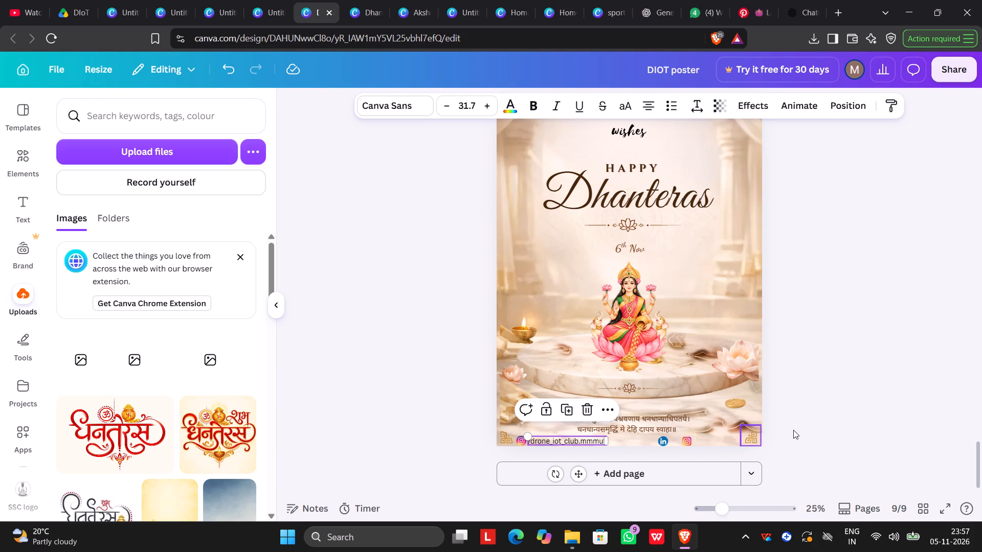
{"action": "left_click", "coordinate": [793, 430]}
Delete the spare Instagram icon beside the LinkedIn icon in the poster's footer.
{"action": "left_click", "coordinate": [688, 439]}
{"action": "left_click", "coordinate": [710, 410]}
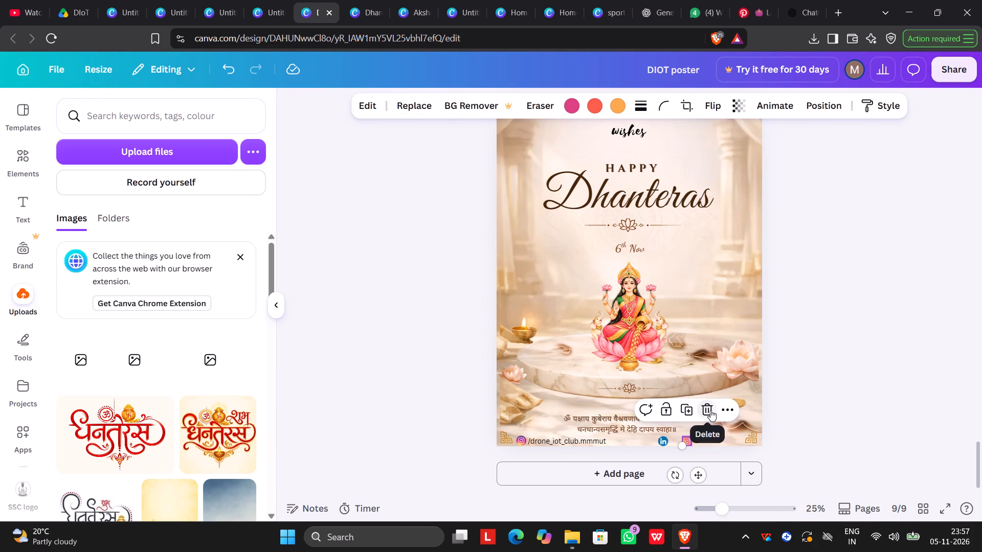
Duplicate the "/drone_iot_club.mmmut" handle and place the copy near the LinkedIn icon at the bottom right of the poster.
{"action": "left_click", "coordinate": [587, 436]}
{"action": "left_click", "coordinate": [571, 407]}
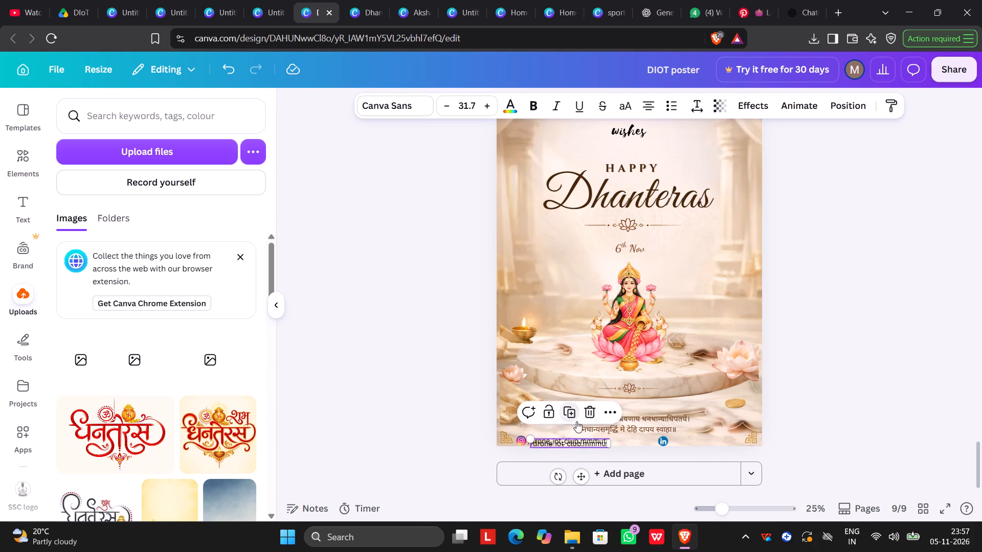
{"action": "left_click_drag", "start_coordinate": [583, 444], "coordinate": [709, 438]}
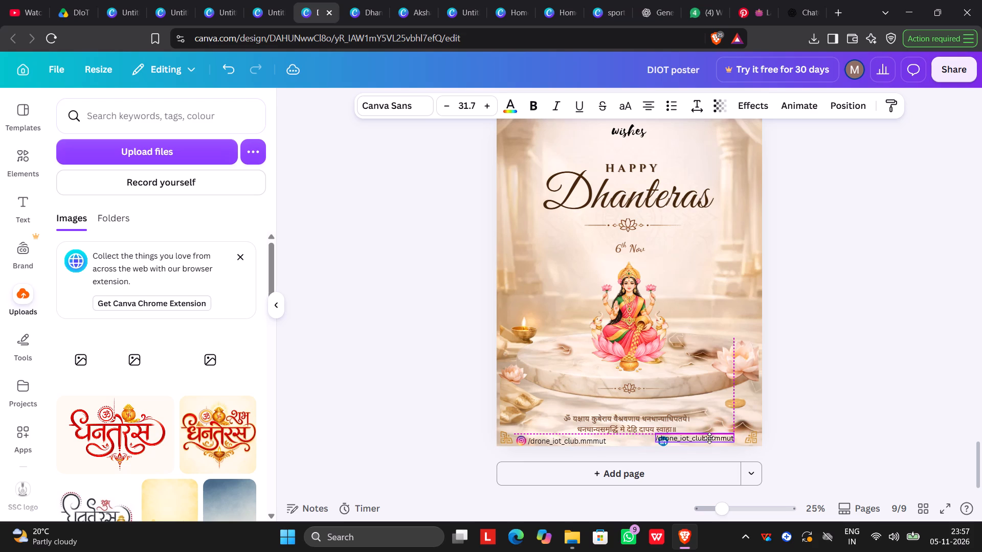
{"action": "left_click_drag", "start_coordinate": [709, 438], "coordinate": [715, 436]}
Replace the underscores with hyphens in the copied handle near the LinkedIn icon, making it "/drone-iot-club.mmmut".
{"action": "double_click", "coordinate": [699, 435]}
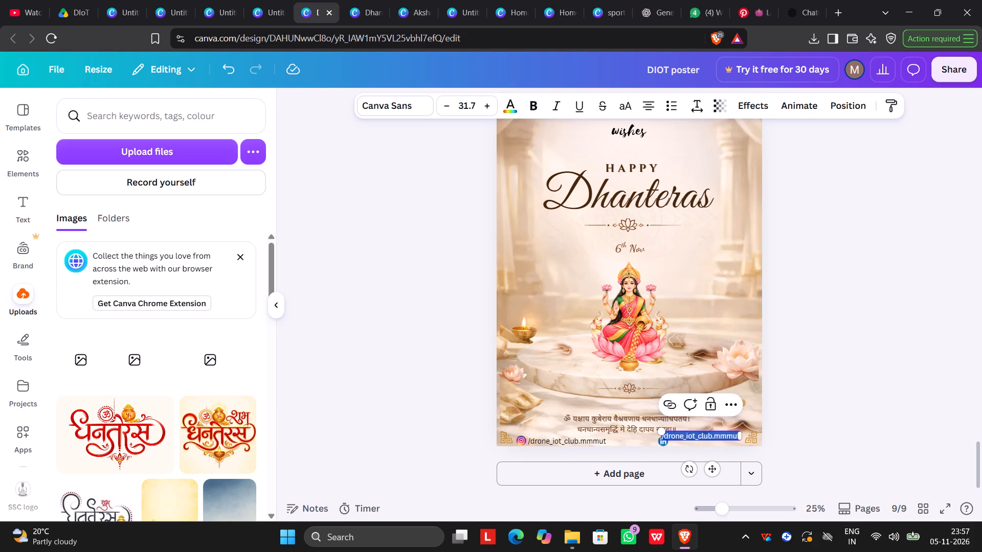
{"action": "left_click", "coordinate": [698, 437]}
{"action": "left_click", "coordinate": [698, 437]}
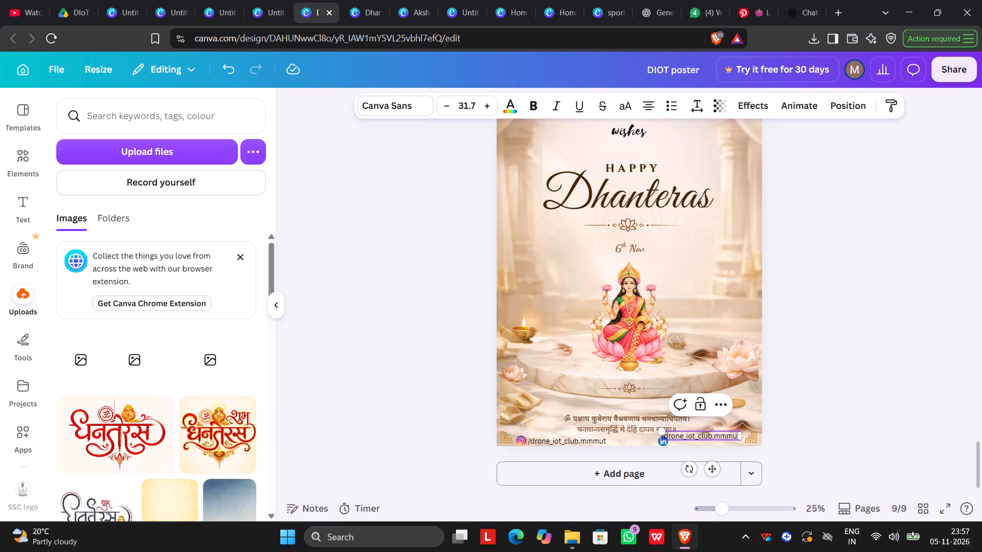
{"action": "key", "text": "BackSpace"}
{"action": "key", "text": "minus"}
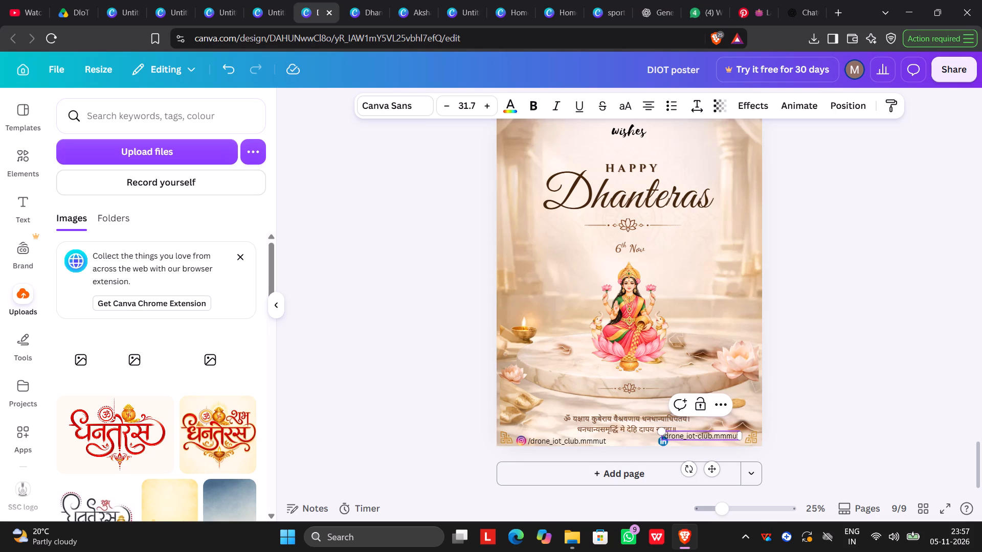
{"action": "double_click", "coordinate": [686, 436]}
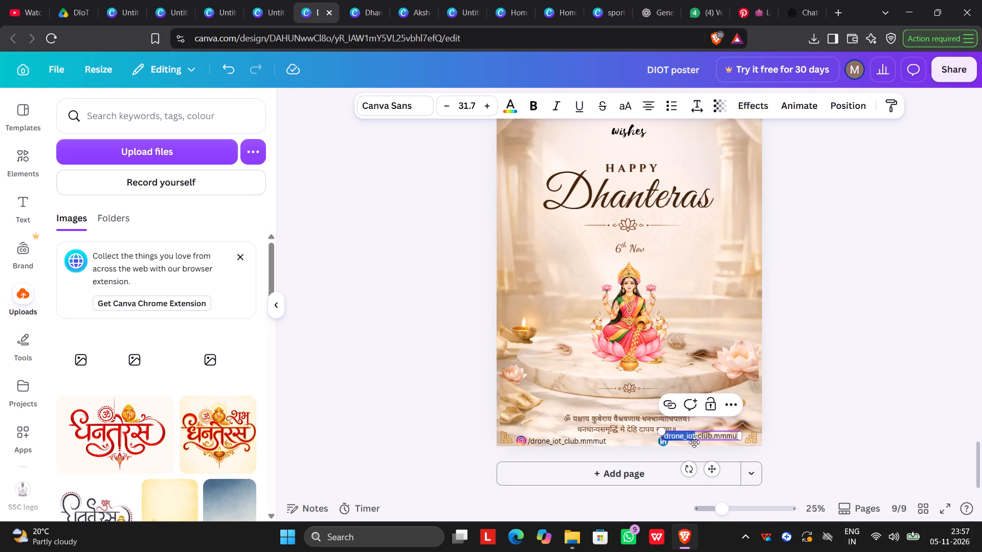
{"action": "left_click", "coordinate": [811, 411]}
{"action": "double_click", "coordinate": [685, 433]}
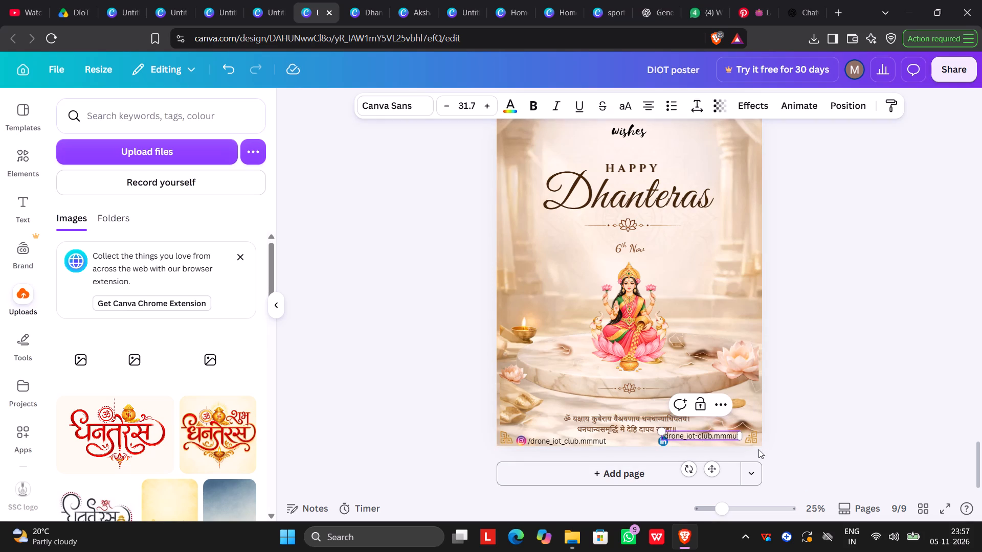
{"action": "key", "text": "BackSpace"}
{"action": "key", "text": "minus"}
{"action": "left_click", "coordinate": [778, 405]}
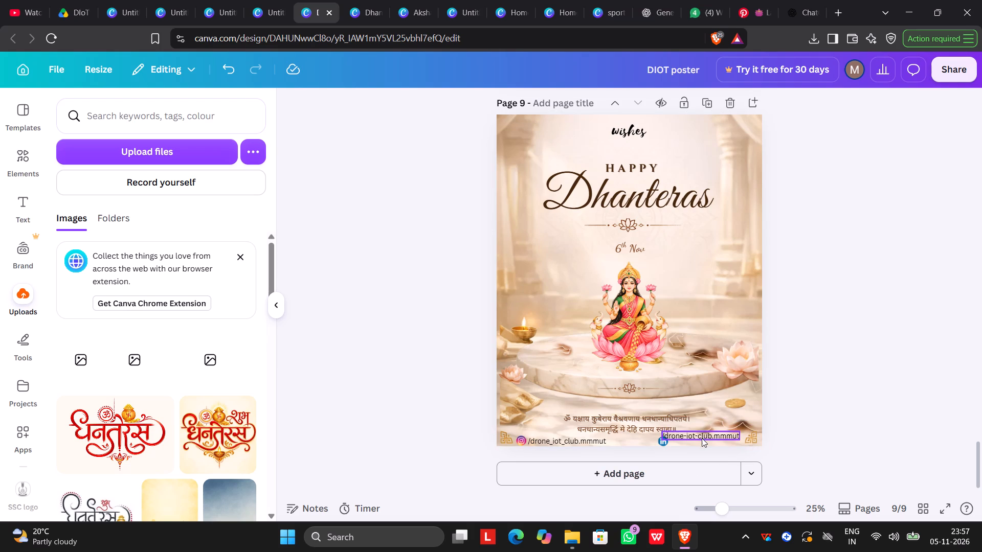
Move the "/drone-iot-club.mmmut" handle just to the right of the LinkedIn icon, level with it.
{"action": "left_click_drag", "start_coordinate": [702, 438], "coordinate": [709, 444]}
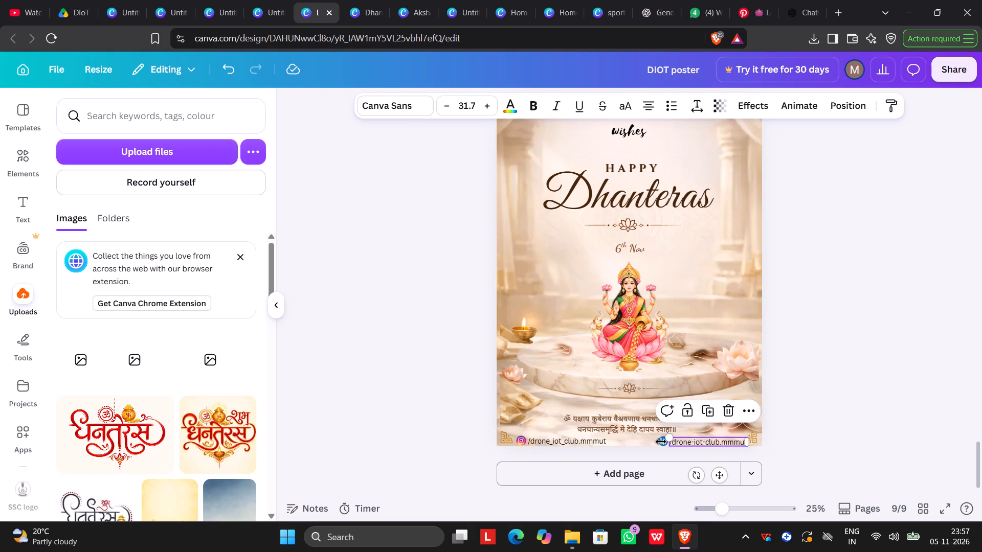
Nudge the LinkedIn icon in the poster's footer slightly left, clear of its handle, and one increment up.
{"action": "left_click", "coordinate": [658, 440]}
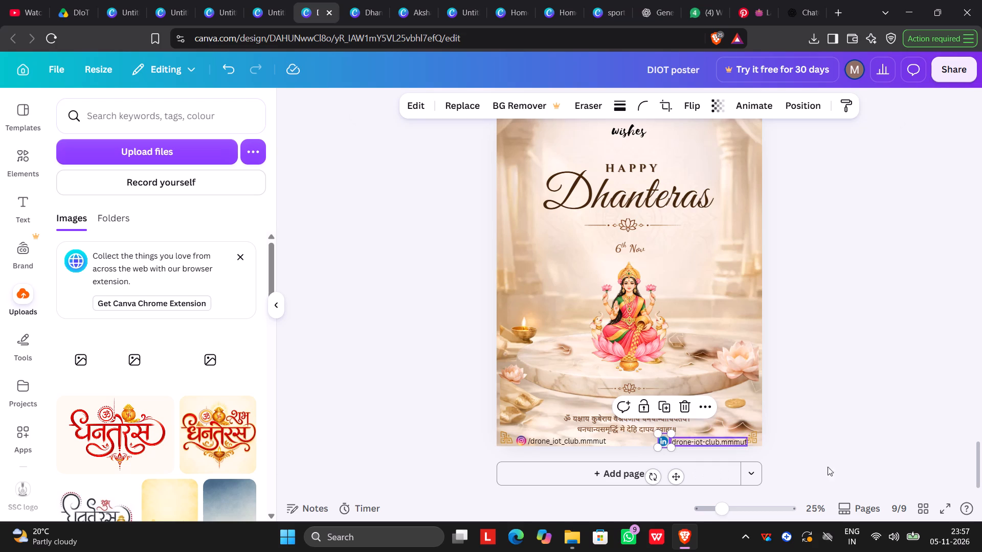
{"action": "key", "text": "Left"}
{"action": "key", "text": "Left"}
{"action": "key", "text": "Left"}
{"action": "key", "text": "Left"}
{"action": "key", "text": "Left"}
{"action": "key", "text": "Left"}
{"action": "key", "text": "Left"}
{"action": "key", "text": "Left"}
{"action": "key", "text": "Left"}
{"action": "key", "text": "Left"}
{"action": "key", "text": "Left"}
{"action": "key", "text": "Left"}
{"action": "key", "text": "Left"}
{"action": "key", "text": "Left"}
{"action": "key", "text": "Left"}
{"action": "key", "text": "Left"}
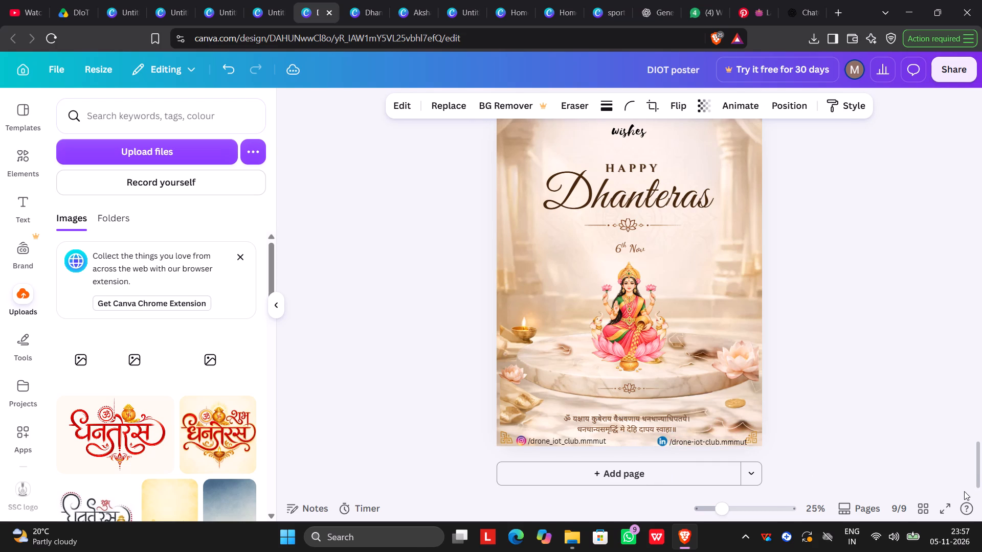
{"action": "left_click", "coordinate": [719, 440]}
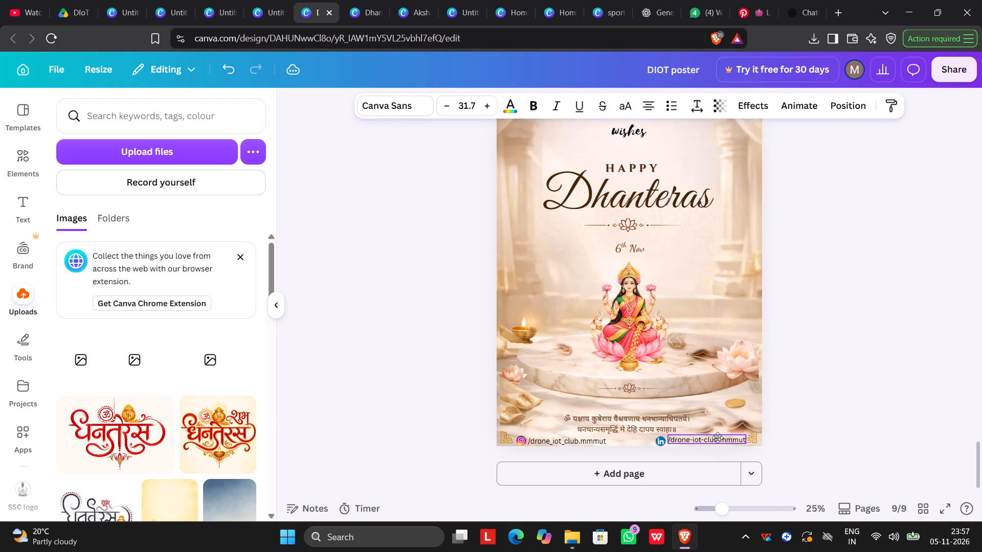
{"action": "left_click", "coordinate": [821, 426]}
{"action": "left_click", "coordinate": [658, 440]}
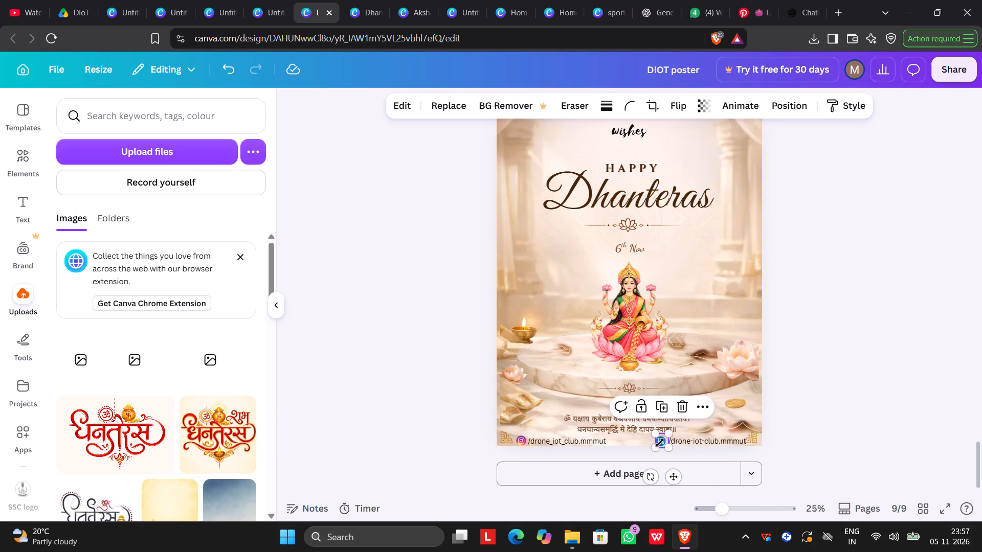
{"action": "key", "text": "Left"}
{"action": "key", "text": "Left"}
{"action": "key", "text": "Left"}
{"action": "key", "text": "Left"}
{"action": "key", "text": "Left"}
{"action": "key", "text": "Left"}
{"action": "key", "text": "Left"}
{"action": "key", "text": "Left"}
{"action": "key", "text": "Left"}
{"action": "key", "text": "Left"}
{"action": "key", "text": "Left"}
{"action": "key", "text": "Left"}
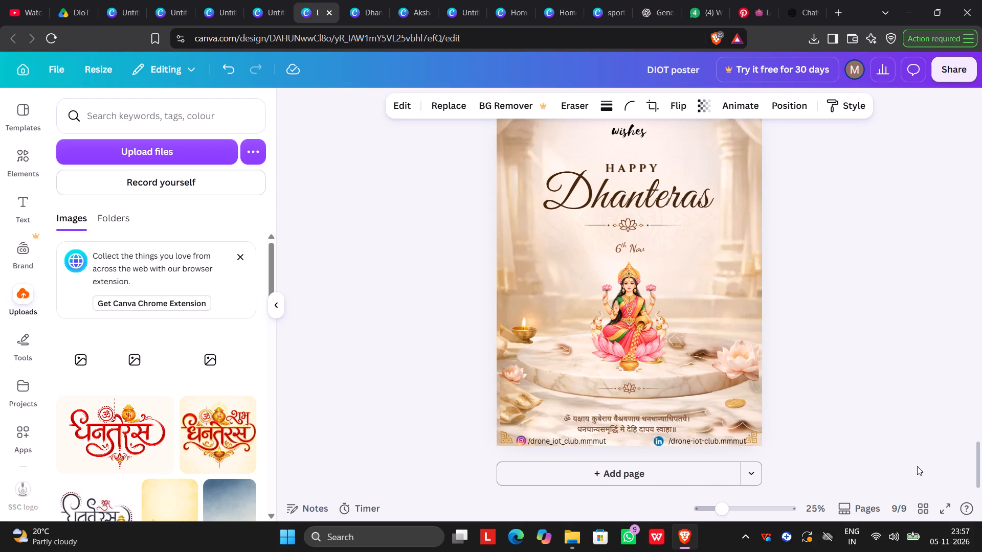
{"action": "key", "text": "Up"}
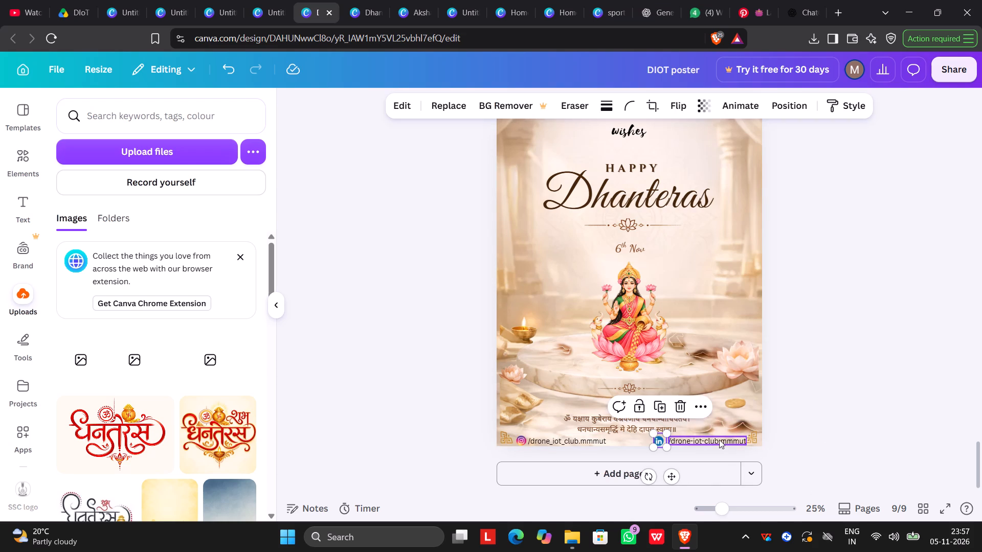
Nudge the "/drone-iot-club.mmmut" handle left until it sits close beside the LinkedIn icon.
{"action": "left_click", "coordinate": [710, 441]}
{"action": "key", "text": "Left"}
{"action": "key", "text": "Left"}
{"action": "key", "text": "Left"}
{"action": "key", "text": "Left"}
{"action": "key", "text": "Left"}
{"action": "key", "text": "Left"}
{"action": "key", "text": "Left"}
{"action": "key", "text": "Left"}
{"action": "key", "text": "Left"}
{"action": "key", "text": "Left"}
{"action": "key", "text": "Left"}
{"action": "key", "text": "Left"}
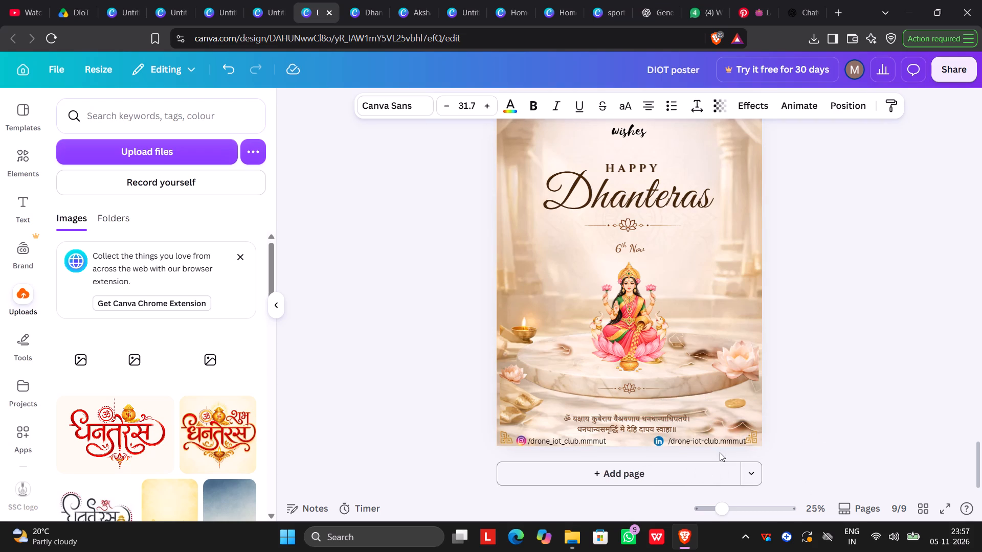
{"action": "key", "text": "Left"}
{"action": "key", "text": "Left"}
{"action": "key", "text": "Left"}
{"action": "key", "text": "Left"}
{"action": "key", "text": "Left"}
{"action": "key", "text": "Left"}
{"action": "key", "text": "Left"}
{"action": "key", "text": "Left"}
{"action": "key", "text": "Left"}
{"action": "key", "text": "Left"}
{"action": "key", "text": "Left"}
{"action": "key", "text": "Left"}
{"action": "key", "text": "Left"}
{"action": "key", "text": "Left"}
{"action": "key", "text": "Left"}
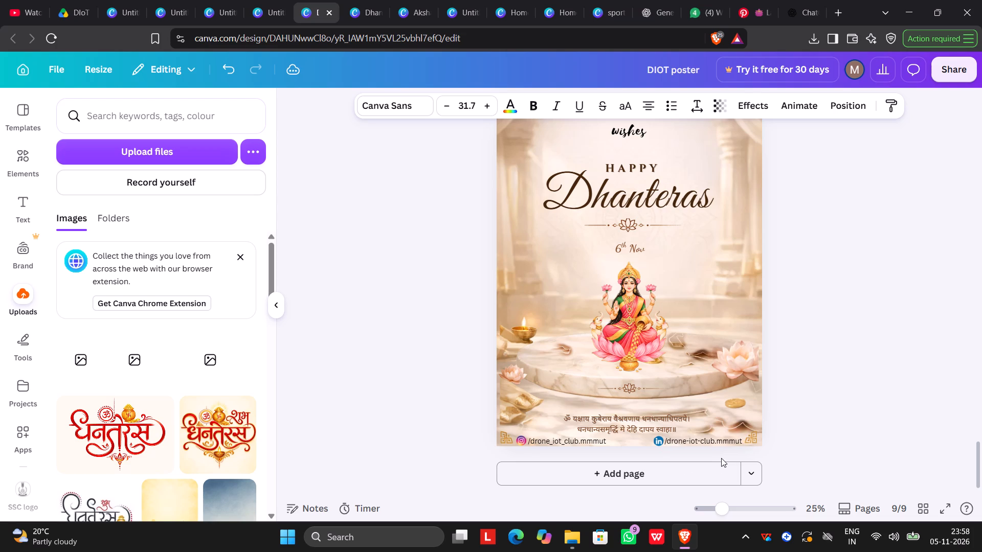
{"action": "key", "text": "Right"}
{"action": "key", "text": "Right"}
{"action": "key", "text": "Right"}
{"action": "key", "text": "Right"}
{"action": "key", "text": "Right"}
{"action": "left_click", "coordinate": [814, 406]}
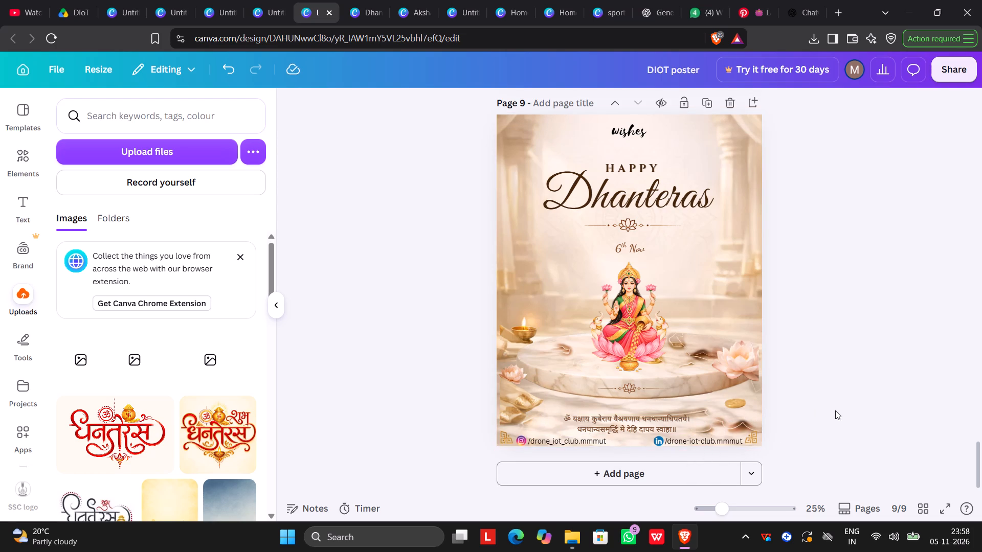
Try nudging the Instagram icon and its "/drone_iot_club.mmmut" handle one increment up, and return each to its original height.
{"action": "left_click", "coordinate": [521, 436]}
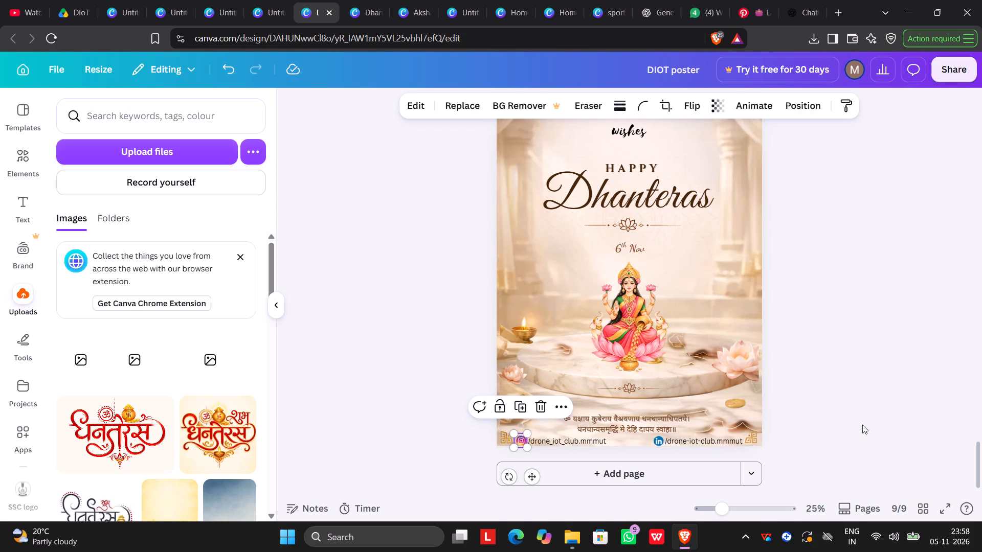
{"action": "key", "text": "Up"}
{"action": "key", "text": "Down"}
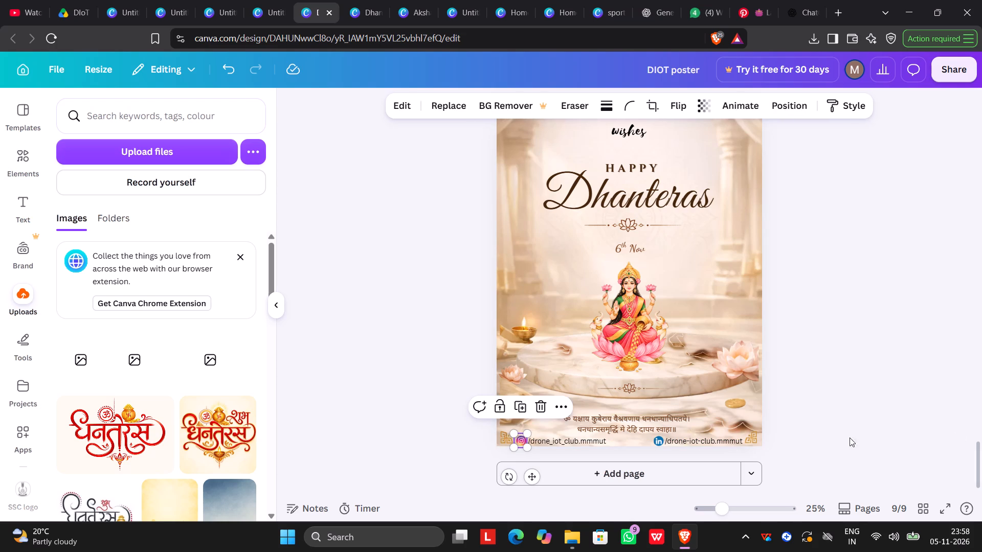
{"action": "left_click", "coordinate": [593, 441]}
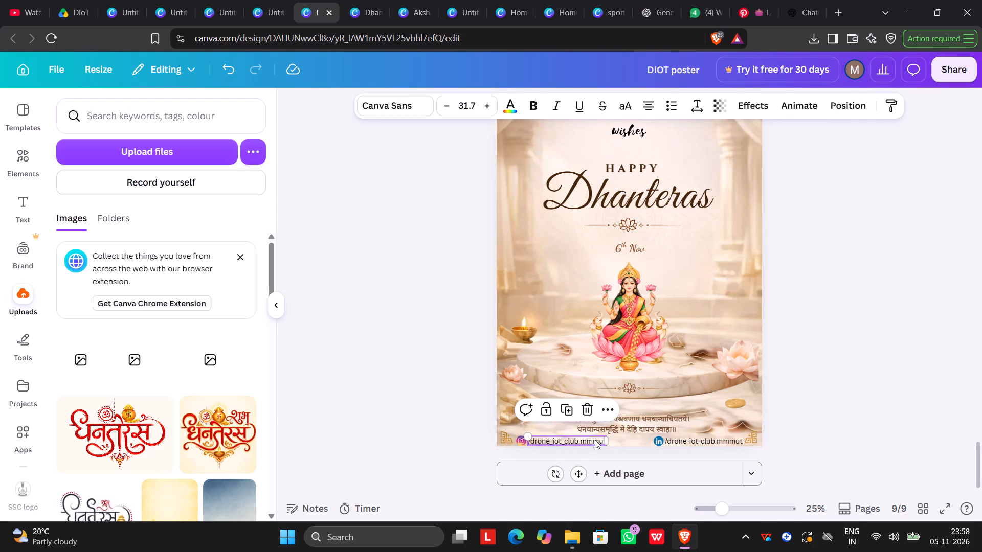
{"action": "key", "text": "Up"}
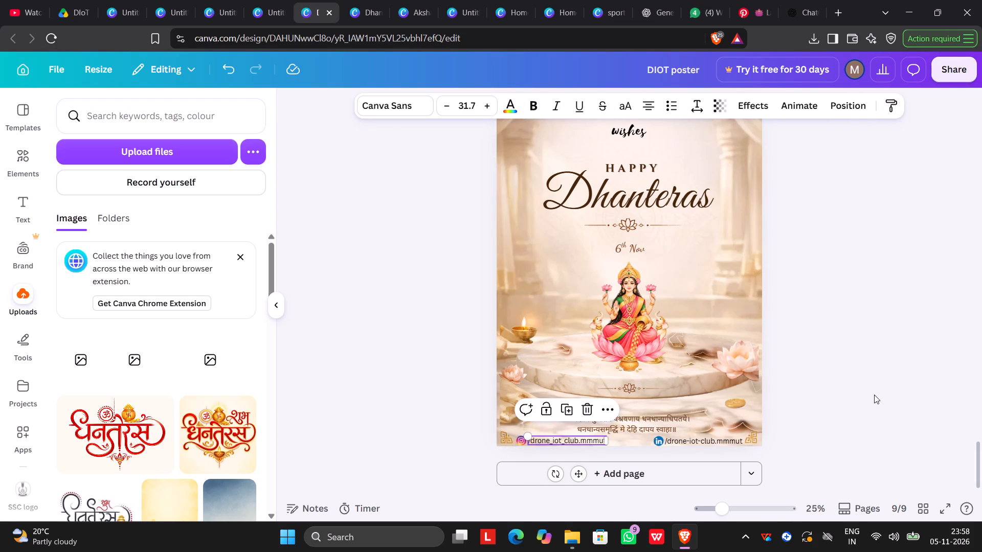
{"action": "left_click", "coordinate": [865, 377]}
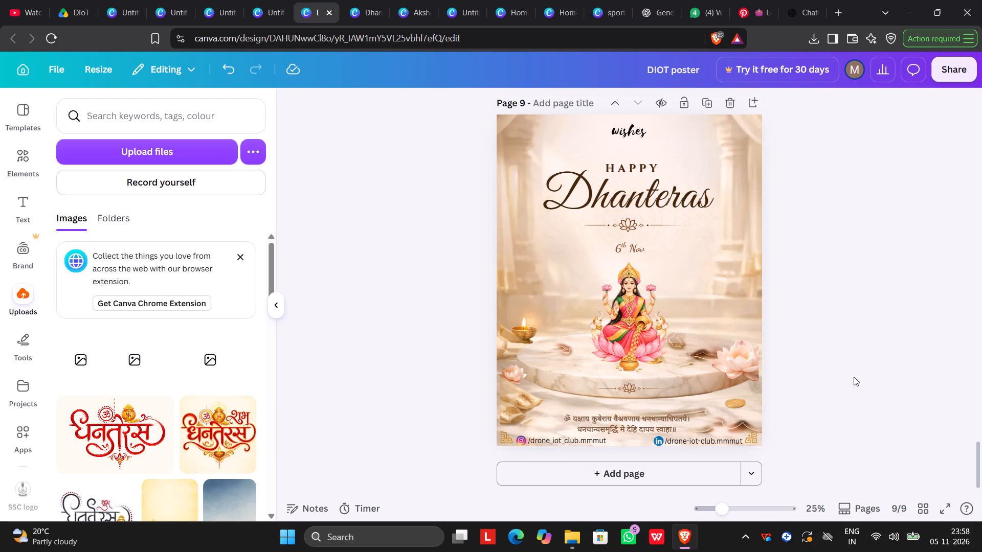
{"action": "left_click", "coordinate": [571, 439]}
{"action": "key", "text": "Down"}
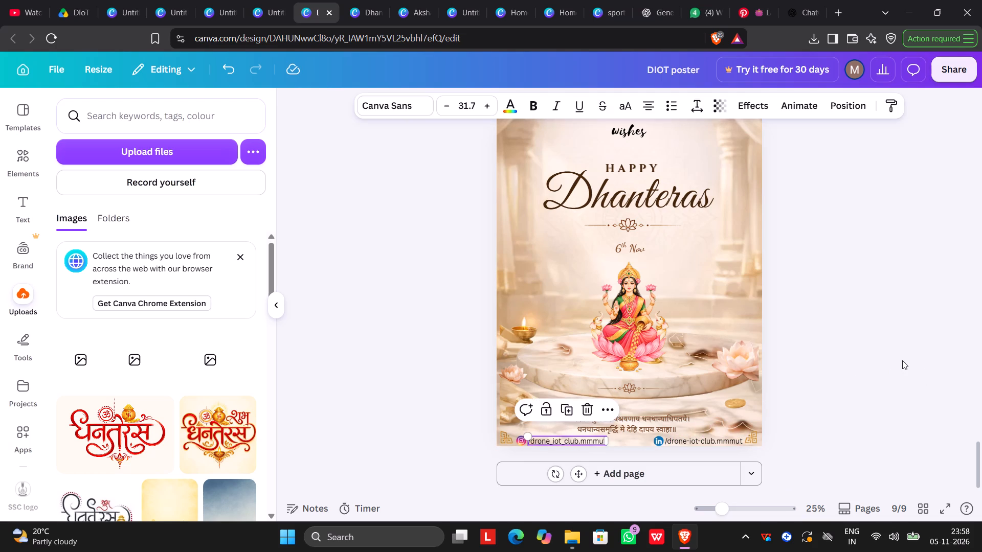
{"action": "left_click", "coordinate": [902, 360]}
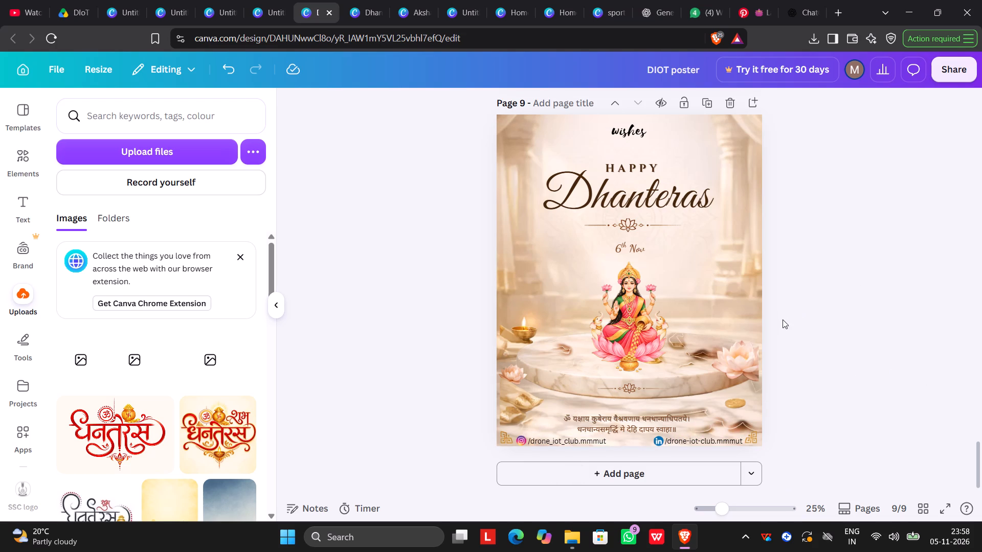
Nudge the LinkedIn icon slightly further left to open a small gap before its handle.
{"action": "left_click", "coordinate": [658, 439]}
{"action": "key", "text": "Left"}
{"action": "key", "text": "Left"}
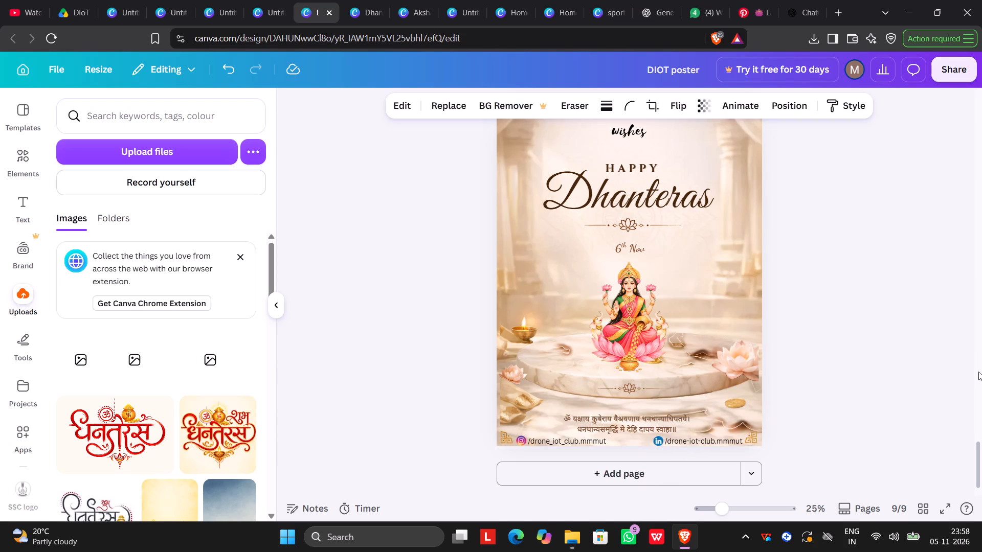
{"action": "key", "text": "Left"}
{"action": "key", "text": "Left"}
{"action": "key", "text": "Left"}
{"action": "key", "text": "Left"}
{"action": "key", "text": "Left"}
{"action": "key", "text": "Left"}
{"action": "key", "text": "Left"}
{"action": "key", "text": "Left"}
{"action": "key", "text": "Left"}
{"action": "key", "text": "Left"}
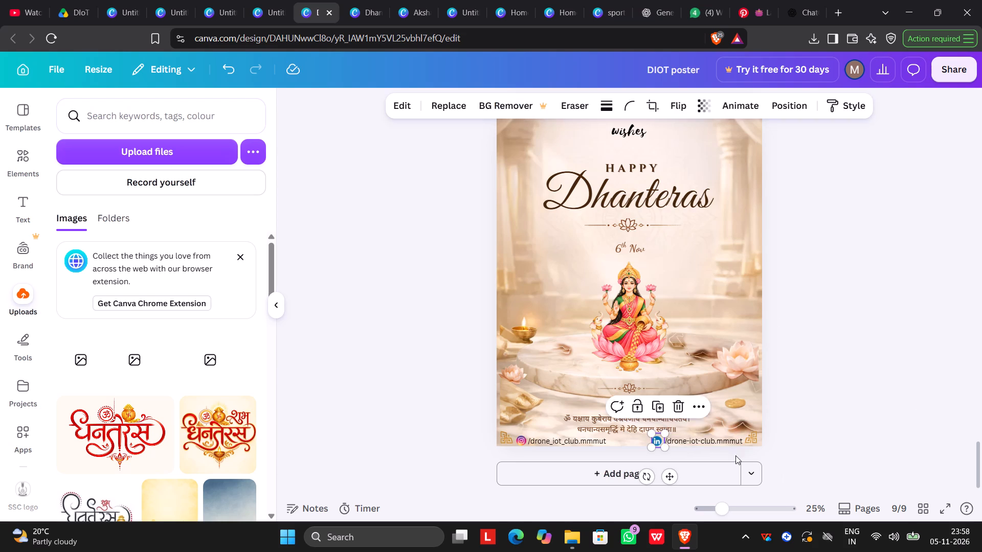
{"action": "left_click", "coordinate": [707, 433]}
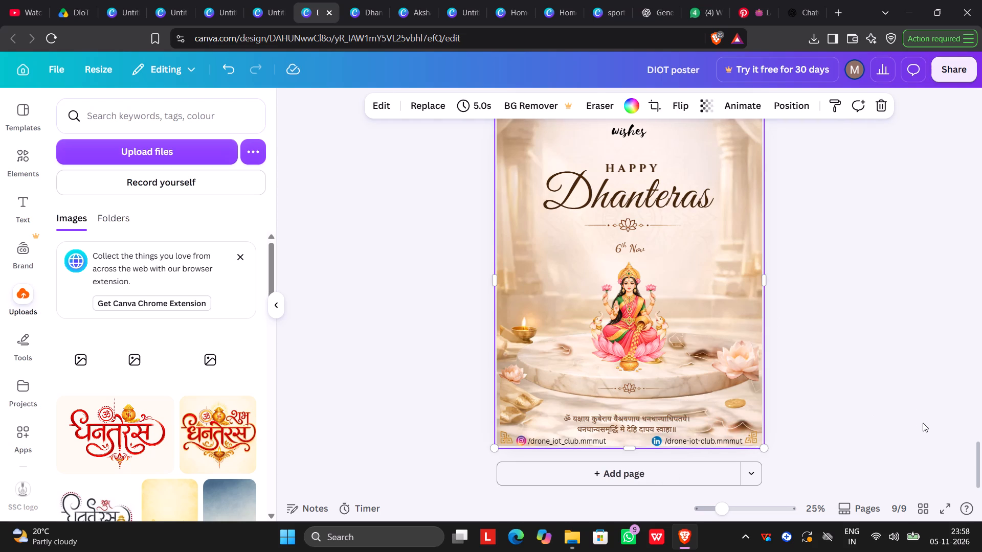
Nudge the "/drone-iot-club.mmmut" handle slightly left toward the LinkedIn icon.
{"action": "left_click", "coordinate": [689, 440]}
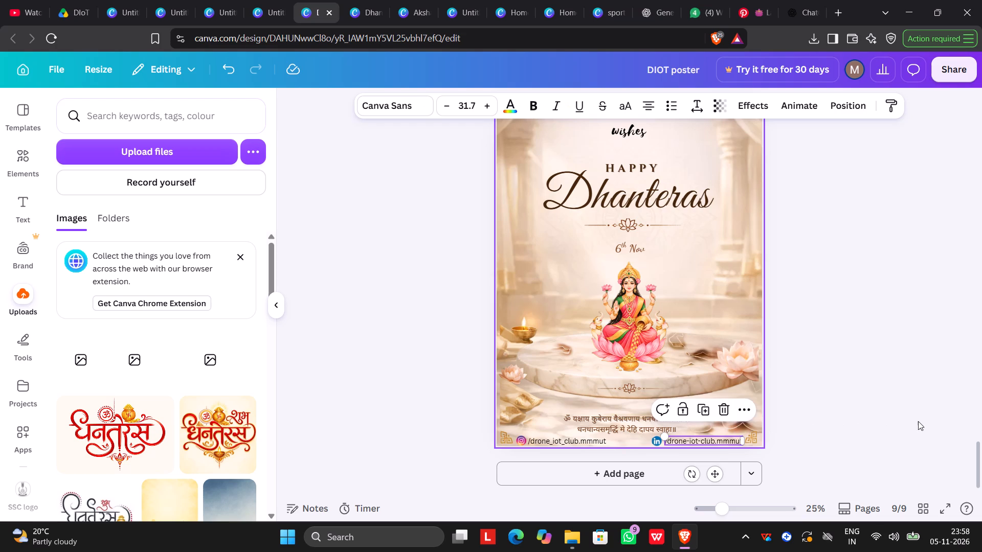
{"action": "key", "text": "Left"}
{"action": "key", "text": "Left"}
{"action": "key", "text": "Left"}
{"action": "key", "text": "Left"}
{"action": "key", "text": "Left"}
{"action": "key", "text": "Left"}
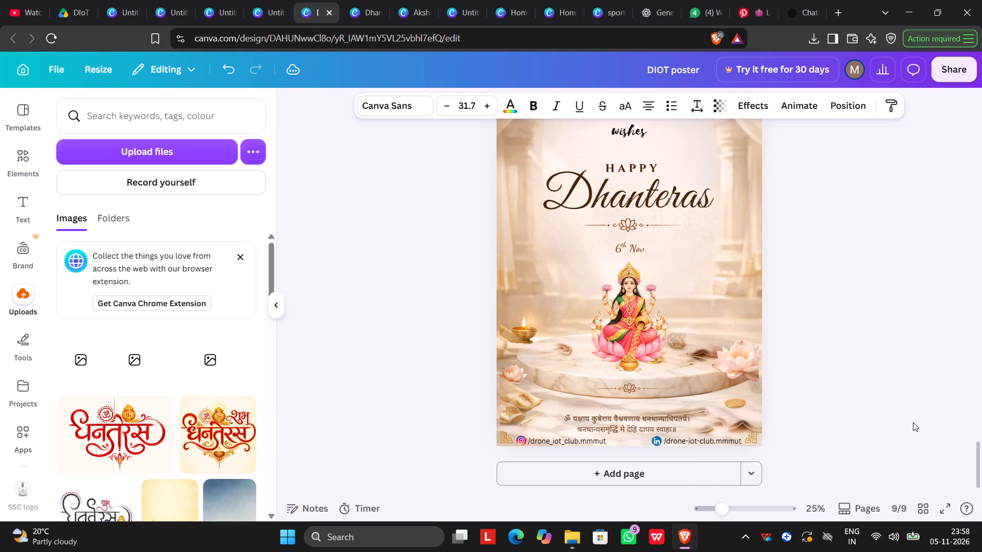
{"action": "key", "text": "Left"}
{"action": "left_click", "coordinate": [850, 405]}
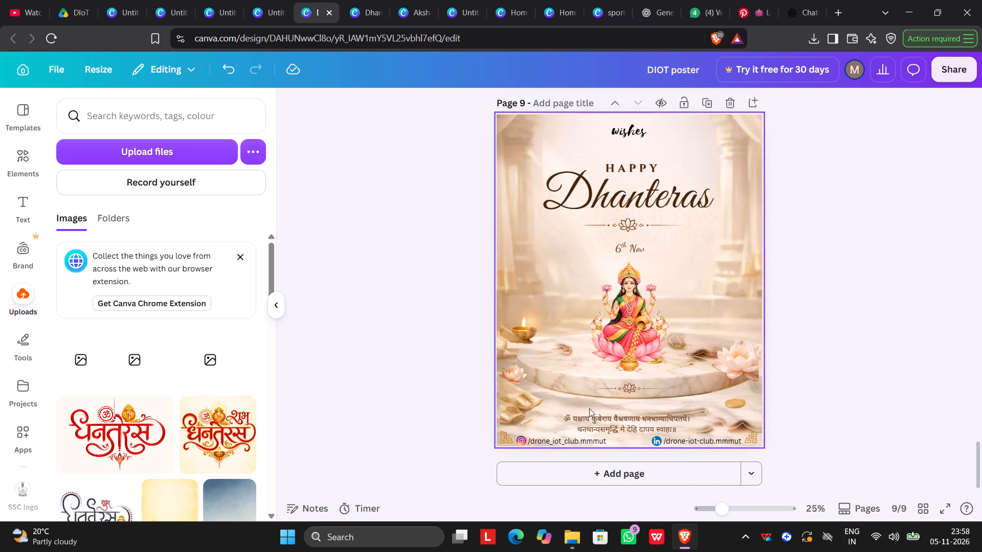
Nudge the "Dhanteras" title slightly down, away from the "HAPPY" text above it.
{"action": "scroll", "coordinate": [614, 287], "scroll_direction": "up", "scroll_amount": 2}
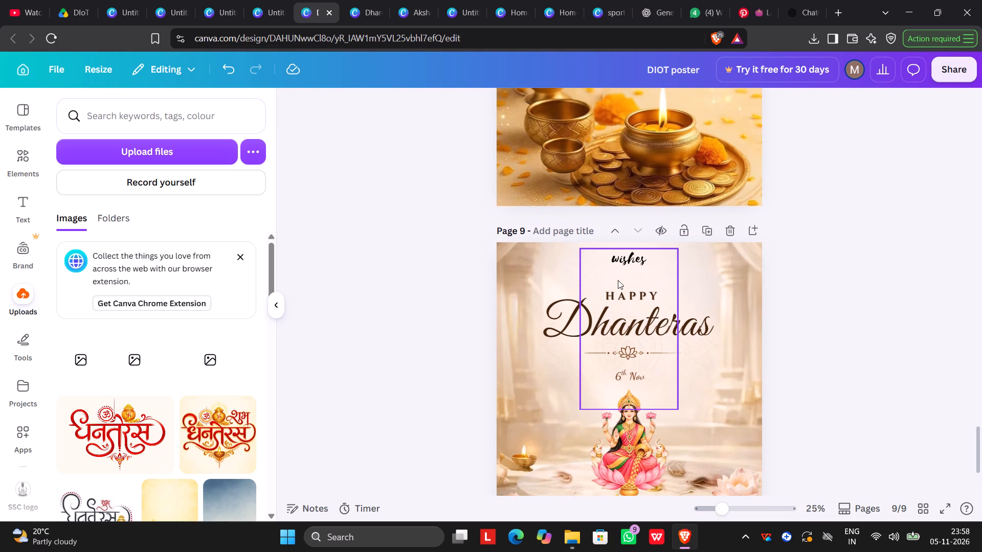
{"action": "scroll", "coordinate": [651, 346], "scroll_direction": "down", "scroll_amount": 2}
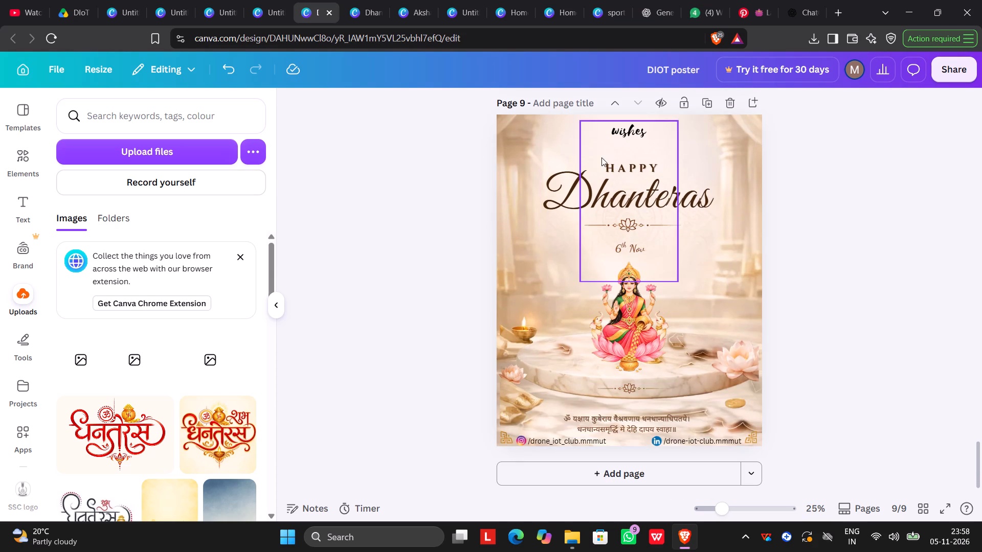
{"action": "left_click", "coordinate": [613, 198]}
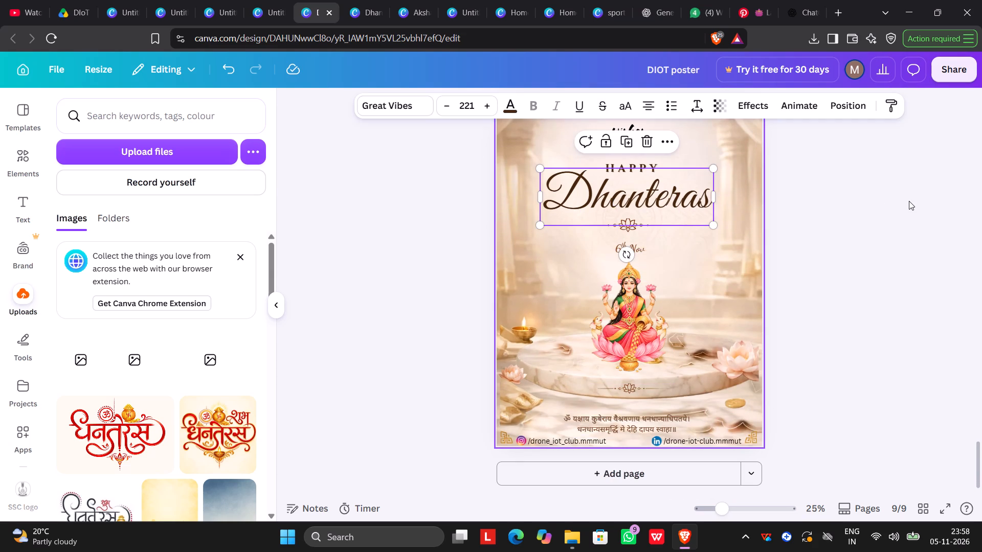
{"action": "key", "text": "Down"}
{"action": "key", "text": "Down"}
{"action": "key", "text": "Down"}
{"action": "key", "text": "Down"}
{"action": "key", "text": "Down"}
{"action": "key", "text": "Down"}
{"action": "key", "text": "Down"}
{"action": "key", "text": "Down"}
{"action": "key", "text": "Down"}
{"action": "key", "text": "Down"}
{"action": "key", "text": "Down"}
{"action": "key", "text": "Down"}
{"action": "key", "text": "Down"}
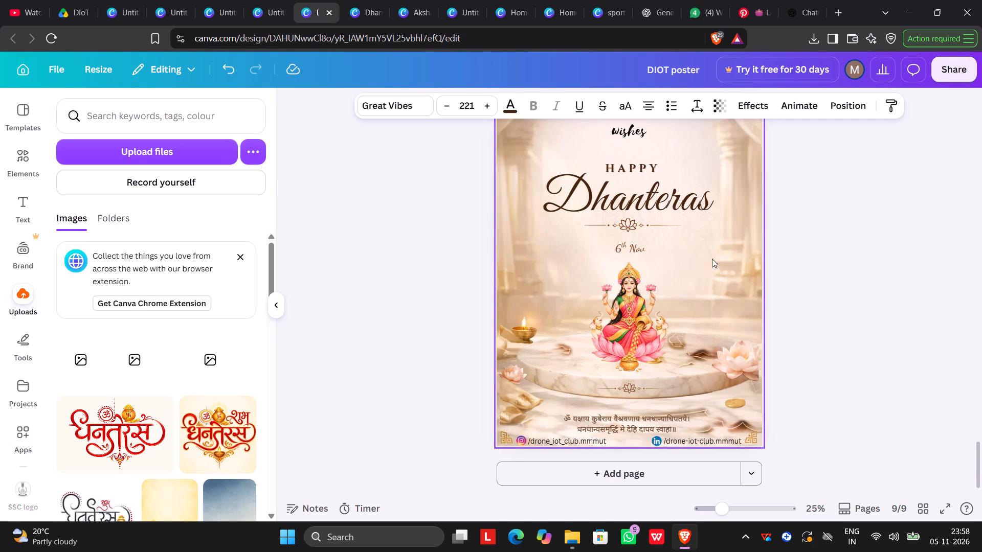
Nudge the lotus divider beneath the "Dhanteras" title slightly down toward the date.
{"action": "left_click", "coordinate": [638, 224]}
{"action": "key", "text": "Down"}
{"action": "key", "text": "Down"}
{"action": "key", "text": "Down"}
{"action": "key", "text": "Down"}
{"action": "key", "text": "Down"}
{"action": "key", "text": "Down"}
{"action": "key", "text": "Down"}
{"action": "key", "text": "Down"}
{"action": "key", "text": "Down"}
{"action": "key", "text": "Down"}
{"action": "key", "text": "Down"}
{"action": "key", "text": "Down"}
{"action": "key", "text": "Down"}
{"action": "key", "text": "Down"}
{"action": "key", "text": "Down"}
{"action": "key", "text": "Down"}
{"action": "key", "text": "Down"}
{"action": "key", "text": "Down"}
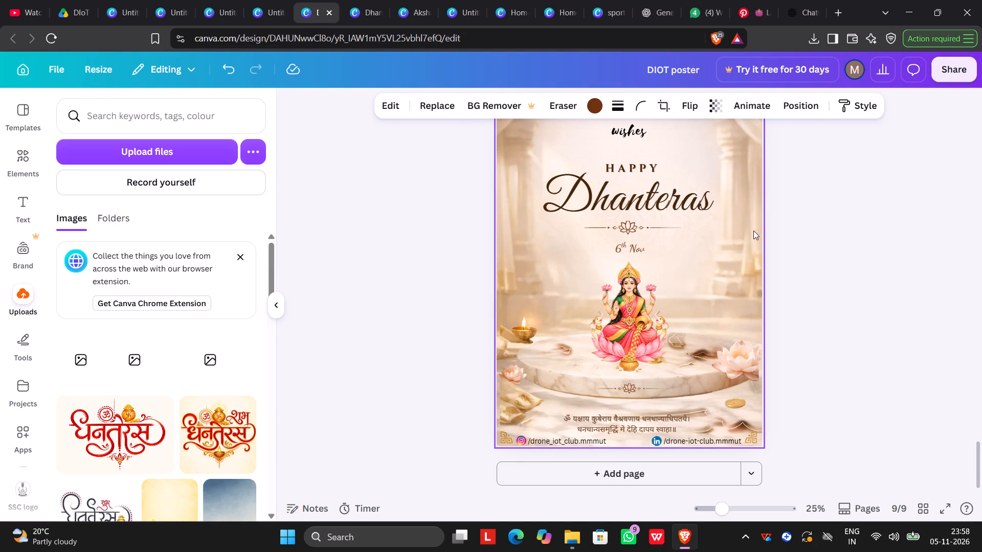
Nudge the "Dhanteras" title further down, closer to the lotus divider.
{"action": "left_click", "coordinate": [655, 203]}
{"action": "key", "text": "Down"}
{"action": "key", "text": "Down"}
{"action": "key", "text": "Down"}
{"action": "key", "text": "Down"}
{"action": "key", "text": "Down"}
{"action": "key", "text": "Down"}
{"action": "key", "text": "Down"}
{"action": "key", "text": "Down"}
{"action": "key", "text": "Down"}
{"action": "key", "text": "Down"}
{"action": "key", "text": "Down"}
{"action": "key", "text": "Down"}
{"action": "key", "text": "Down"}
{"action": "key", "text": "Down"}
{"action": "key", "text": "Down"}
{"action": "key", "text": "Down"}
{"action": "key", "text": "Down"}
{"action": "key", "text": "Down"}
{"action": "key", "text": "Down"}
{"action": "key", "text": "Down"}
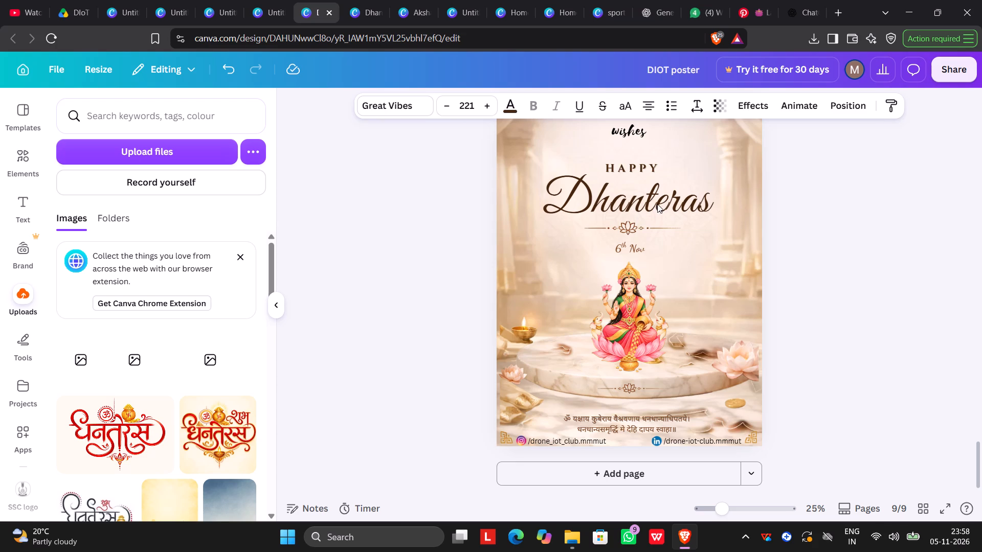
Nudge the "HAPPY" text slightly down, closer to the "Dhanteras" title.
{"action": "left_click", "coordinate": [629, 169]}
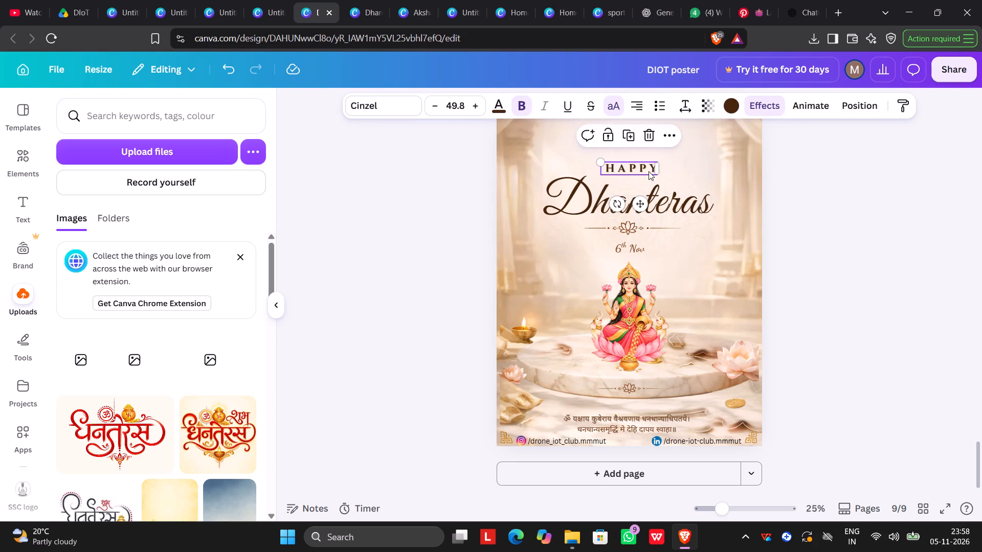
{"action": "key", "text": "Down"}
{"action": "key", "text": "Down"}
{"action": "key", "text": "Down"}
{"action": "key", "text": "Down"}
{"action": "key", "text": "Down"}
{"action": "key", "text": "Down"}
{"action": "key", "text": "Down"}
{"action": "key", "text": "Down"}
{"action": "key", "text": "Down"}
{"action": "key", "text": "Down"}
{"action": "key", "text": "Down"}
{"action": "key", "text": "Down"}
{"action": "key", "text": "Down"}
{"action": "key", "text": "Down"}
{"action": "key", "text": "Down"}
{"action": "key", "text": "Down"}
{"action": "key", "text": "Down"}
{"action": "key", "text": "Down"}
{"action": "key", "text": "Down"}
{"action": "key", "text": "Down"}
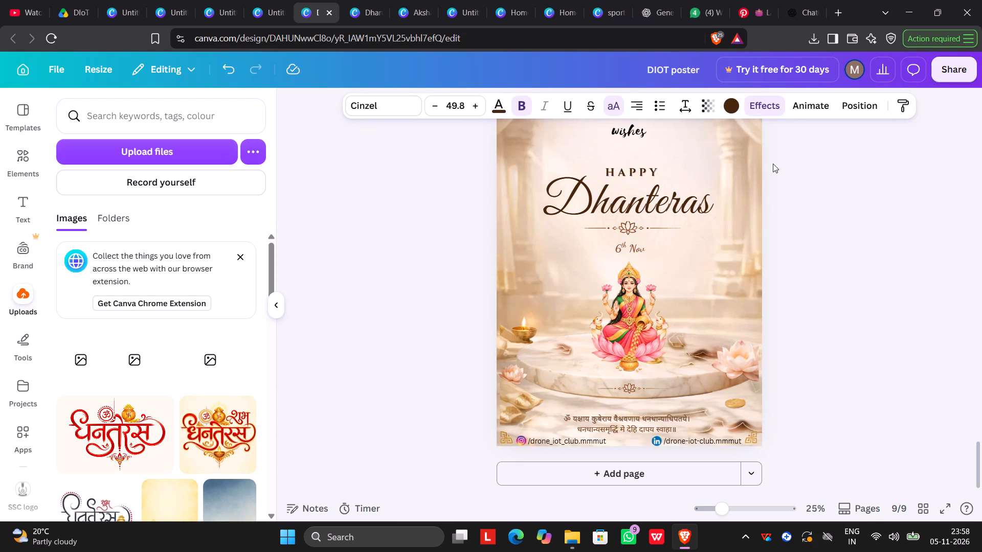
{"action": "left_click", "coordinate": [810, 166]}
Scale the "wishes" text group near the top of page 9 down slightly, keeping its upper-left corner in place.
{"action": "left_click", "coordinate": [635, 135]}
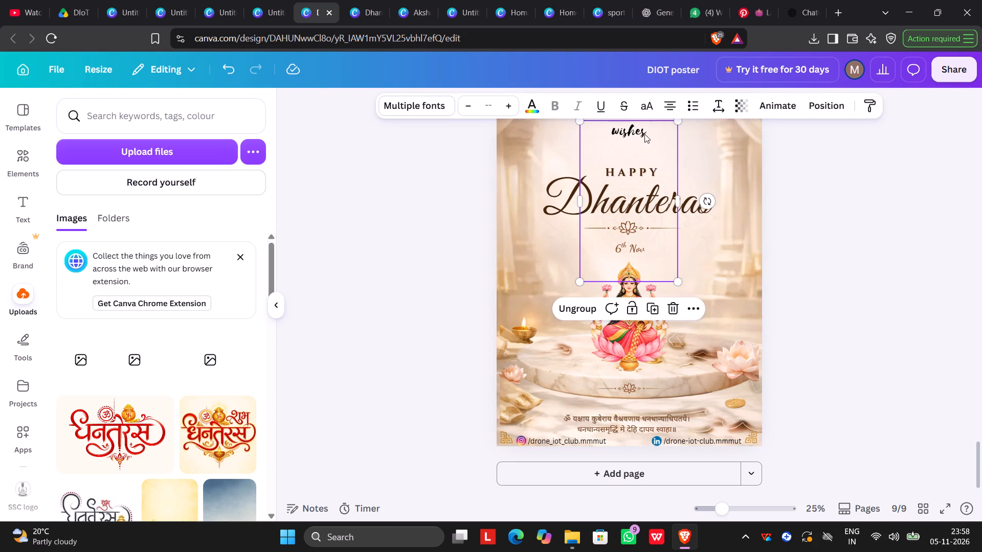
{"action": "left_click", "coordinate": [786, 150]}
{"action": "left_click", "coordinate": [628, 130]}
{"action": "left_click", "coordinate": [842, 211]}
{"action": "scroll", "coordinate": [827, 204], "scroll_direction": "up", "scroll_amount": 1}
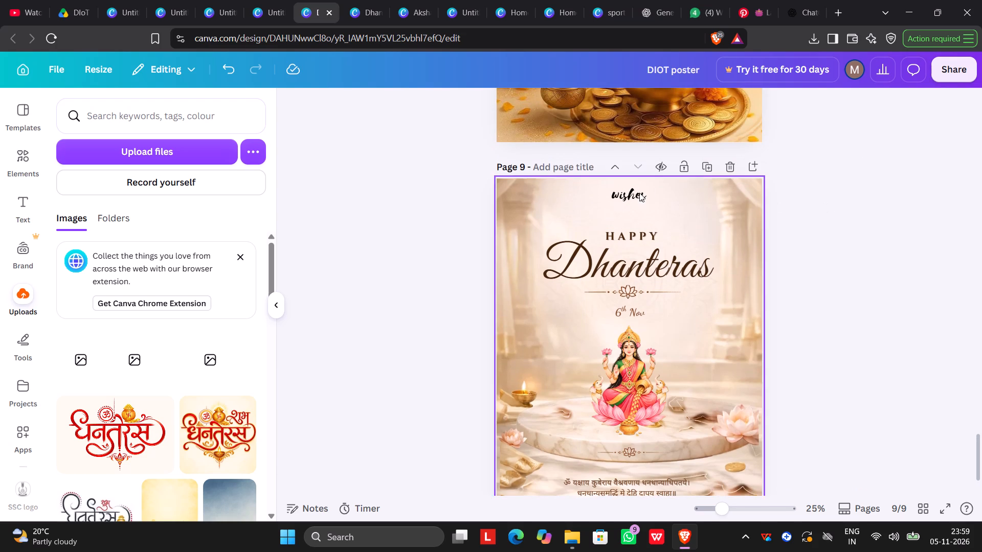
{"action": "left_click", "coordinate": [640, 194]}
{"action": "left_click_drag", "start_coordinate": [678, 347], "coordinate": [678, 344]}
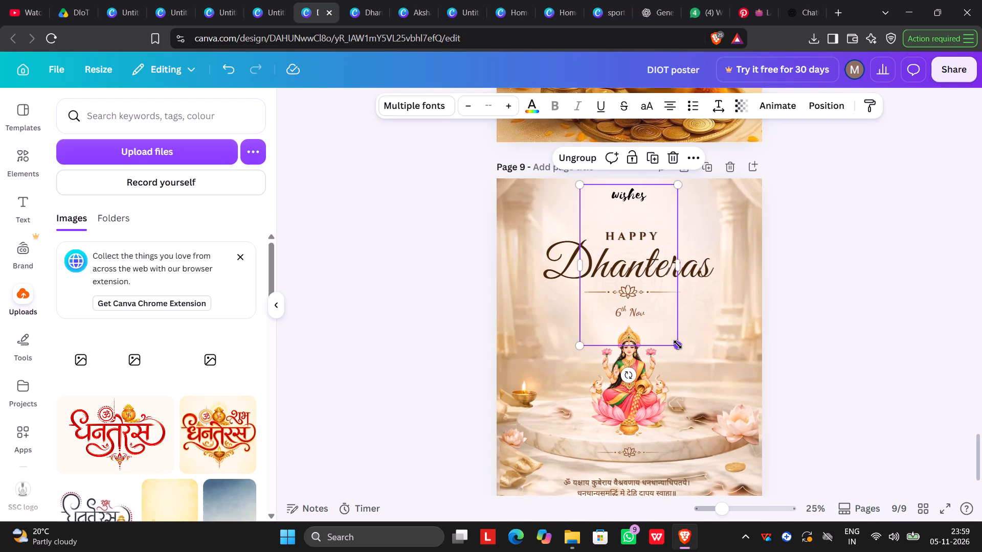
{"action": "left_click_drag", "start_coordinate": [678, 344], "coordinate": [674, 338]}
{"action": "left_click", "coordinate": [840, 263]}
Nudge the "wishes" text group slightly down toward the "HAPPY" text.
{"action": "left_click", "coordinate": [612, 209]}
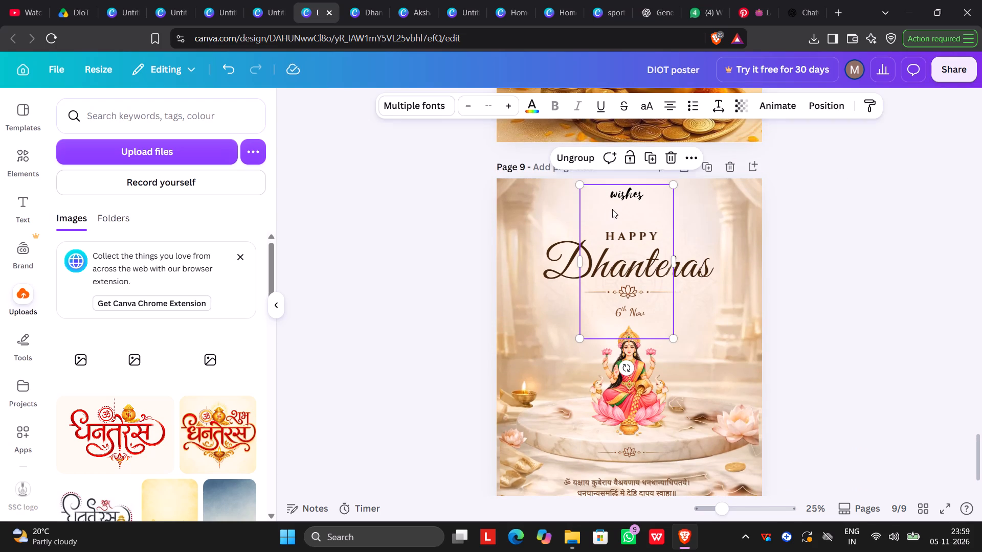
{"action": "key", "text": "Right"}
{"action": "key", "text": "Right"}
{"action": "key", "text": "Right"}
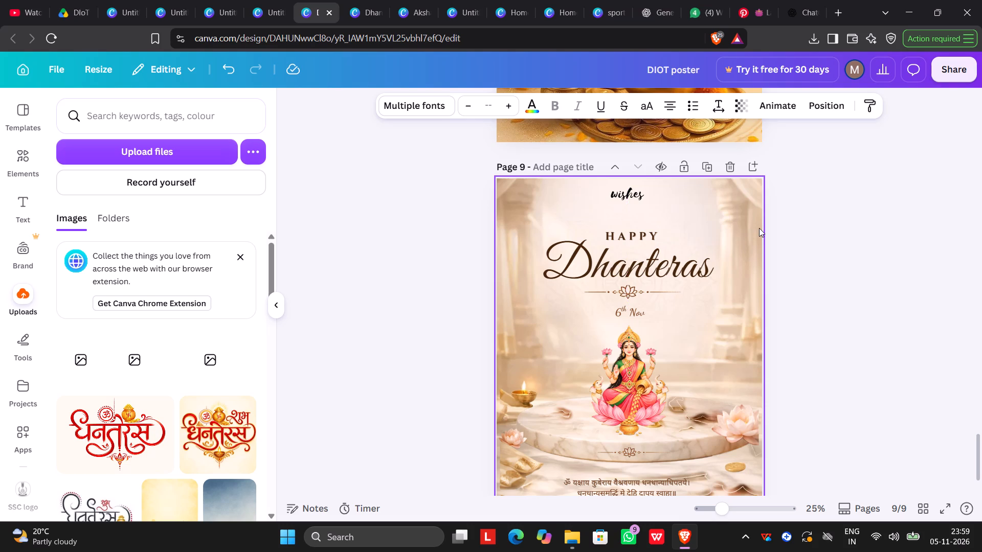
{"action": "key", "text": "Left"}
{"action": "key", "text": "Down"}
{"action": "key", "text": "Down"}
{"action": "key", "text": "Down"}
{"action": "key", "text": "Down"}
{"action": "key", "text": "Down"}
{"action": "key", "text": "Down"}
{"action": "key", "text": "Down"}
{"action": "key", "text": "Down"}
{"action": "key", "text": "Down"}
{"action": "key", "text": "Down"}
{"action": "key", "text": "Down"}
{"action": "key", "text": "Down"}
{"action": "key", "text": "Down"}
{"action": "key", "text": "Down"}
{"action": "key", "text": "Down"}
{"action": "key", "text": "Down"}
{"action": "key", "text": "Down"}
{"action": "key", "text": "Down"}
{"action": "key", "text": "Down"}
{"action": "key", "text": "Down"}
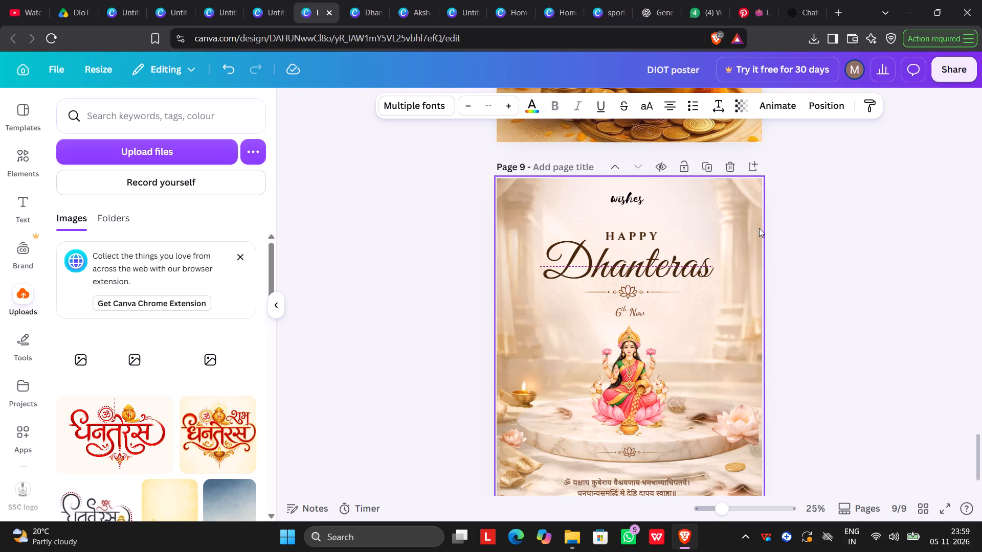
Copy the header with both logos and the "DRONE & IOT CLUB" title from page 7 onto the top of page 9.
{"action": "scroll", "coordinate": [825, 226], "scroll_direction": "up", "scroll_amount": 3}
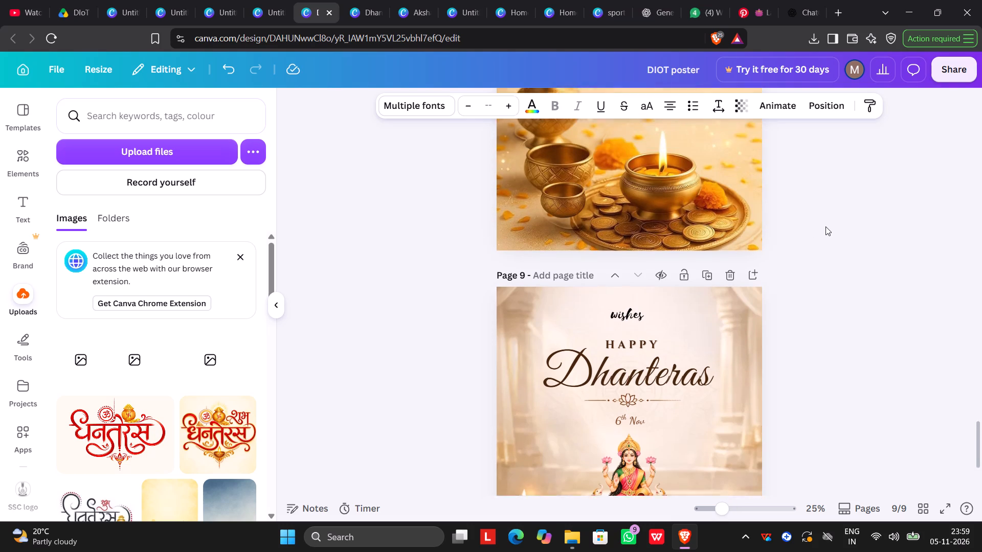
{"action": "scroll", "coordinate": [806, 221], "scroll_direction": "up", "scroll_amount": 14}
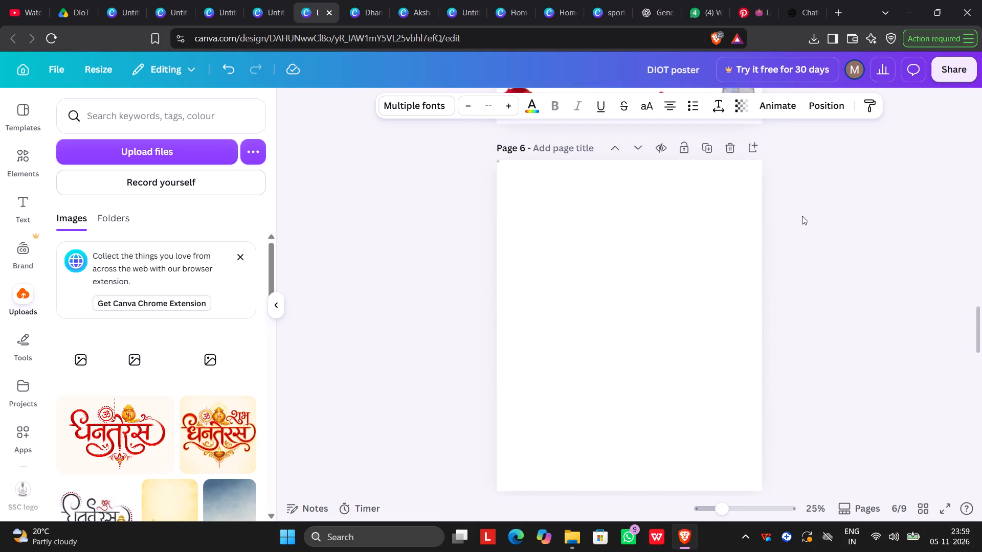
{"action": "scroll", "coordinate": [802, 216], "scroll_direction": "down", "scroll_amount": 6}
{"action": "left_click_drag", "start_coordinate": [468, 163], "coordinate": [779, 225]}
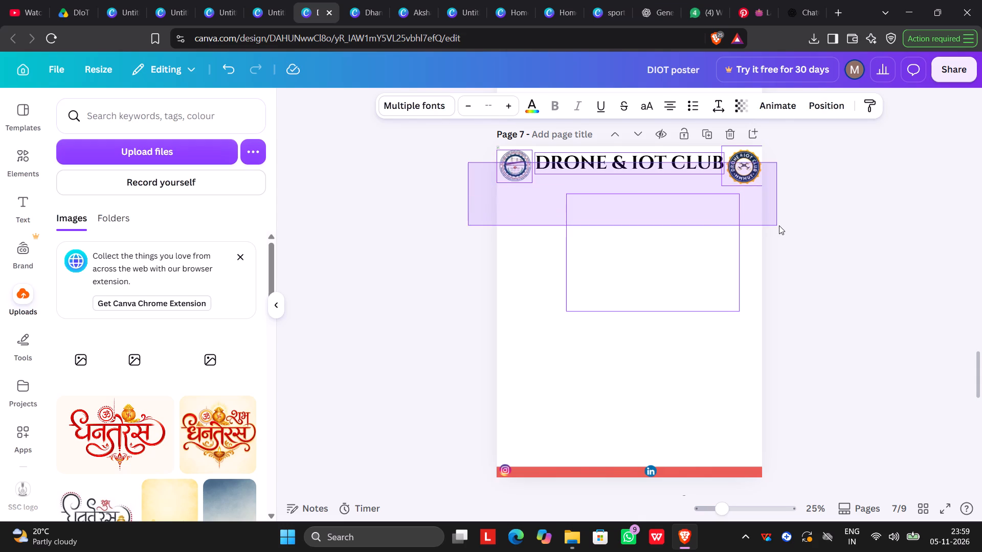
{"action": "left_click_drag", "start_coordinate": [779, 225], "coordinate": [779, 225]}
{"action": "left_click", "coordinate": [812, 207]}
{"action": "left_click_drag", "start_coordinate": [449, 147], "coordinate": [469, 152]}
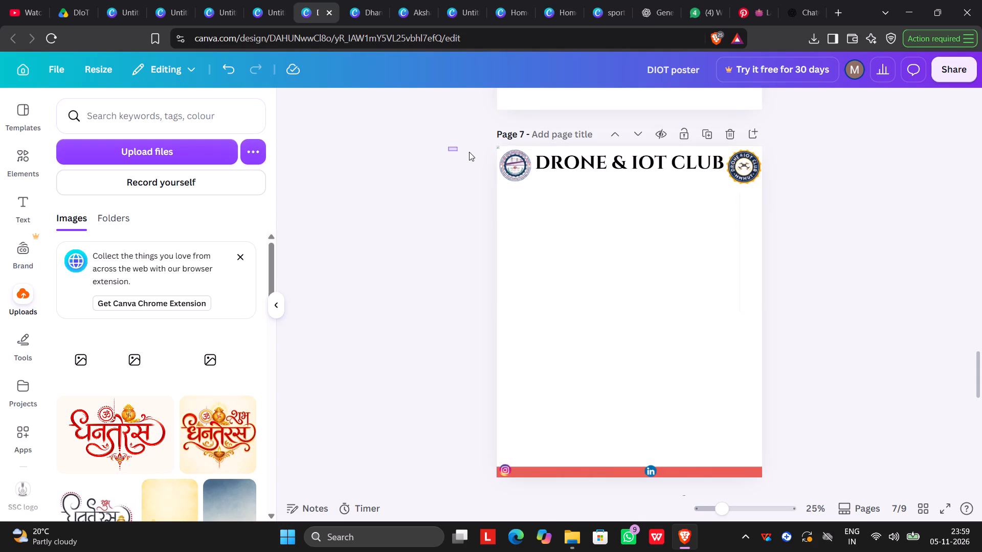
{"action": "left_click_drag", "start_coordinate": [469, 152], "coordinate": [787, 168]}
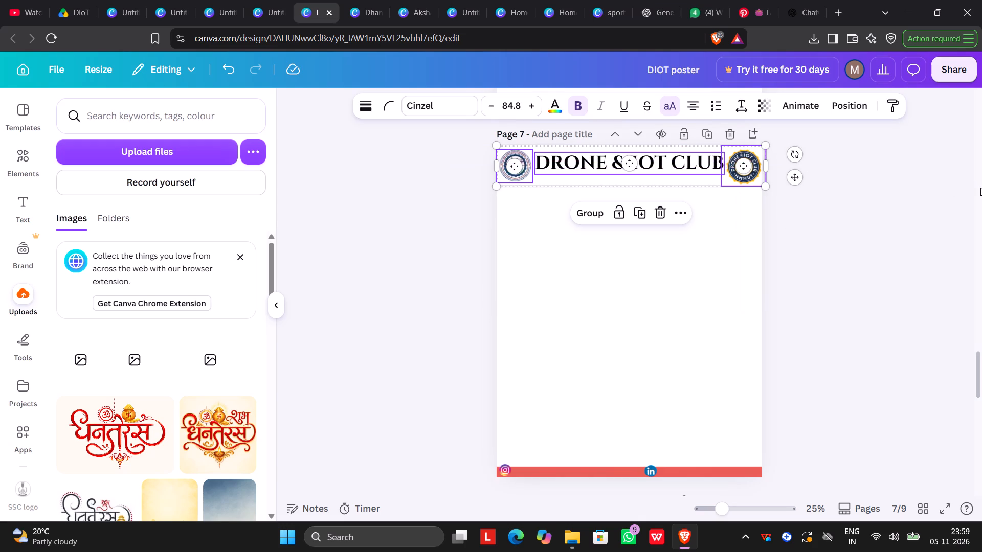
{"action": "key", "text": "ctrl+c"}
{"action": "scroll", "coordinate": [970, 192], "scroll_direction": "up", "scroll_amount": 2}
{"action": "scroll", "coordinate": [969, 192], "scroll_direction": "down", "scroll_amount": 11}
{"action": "scroll", "coordinate": [887, 193], "scroll_direction": "down", "scroll_amount": 5}
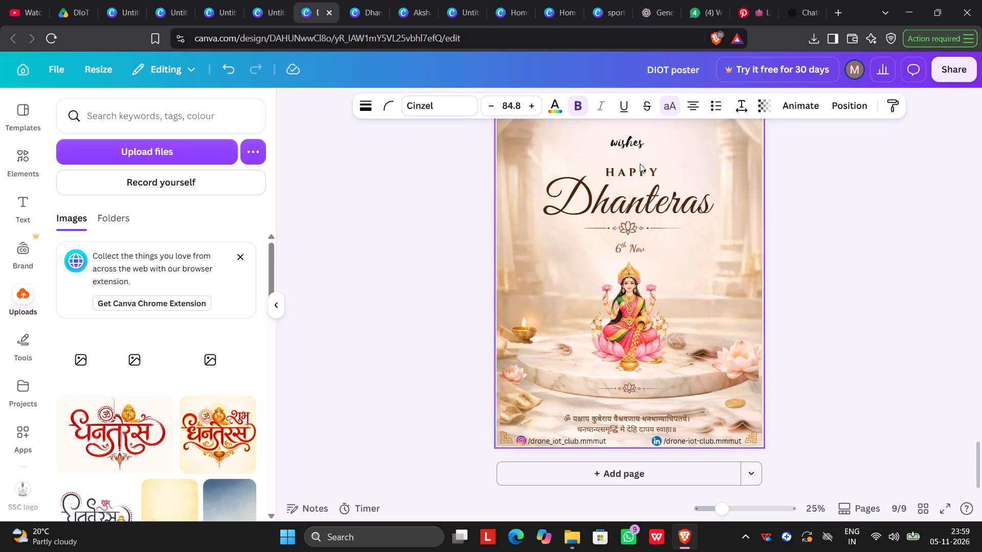
{"action": "scroll", "coordinate": [701, 149], "scroll_direction": "up", "scroll_amount": 2}
{"action": "left_click", "coordinate": [699, 276]}
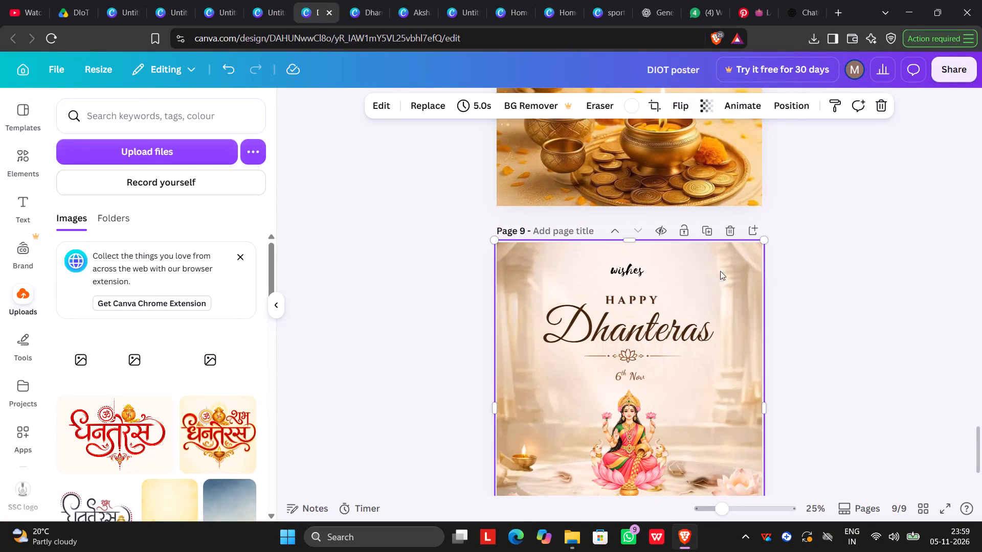
{"action": "key", "text": "ctrl+v"}
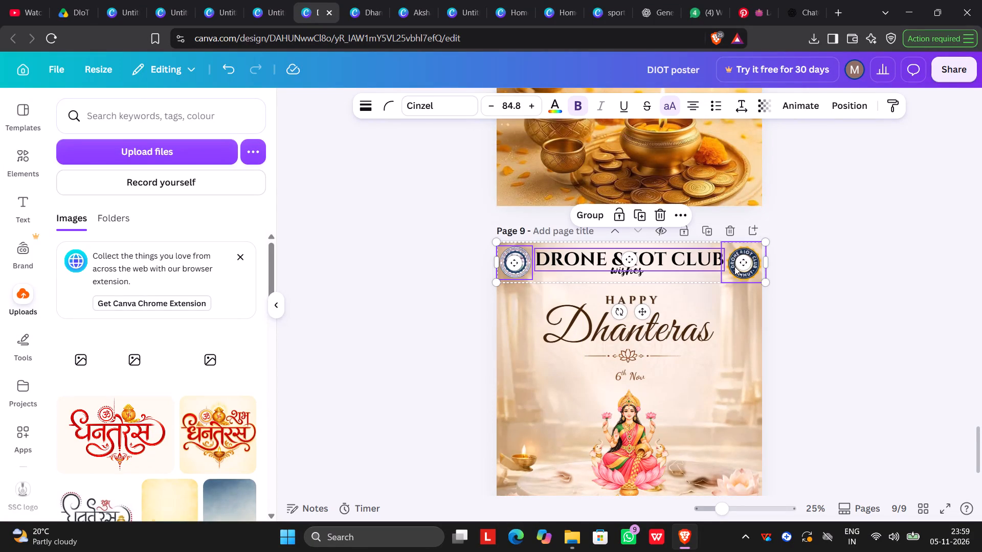
{"action": "left_click", "coordinate": [817, 235]}
Nudge the "wishes" text group down so it clears the "DRONE & IOT CLUB" header.
{"action": "scroll", "coordinate": [855, 252], "scroll_direction": "down", "scroll_amount": 2}
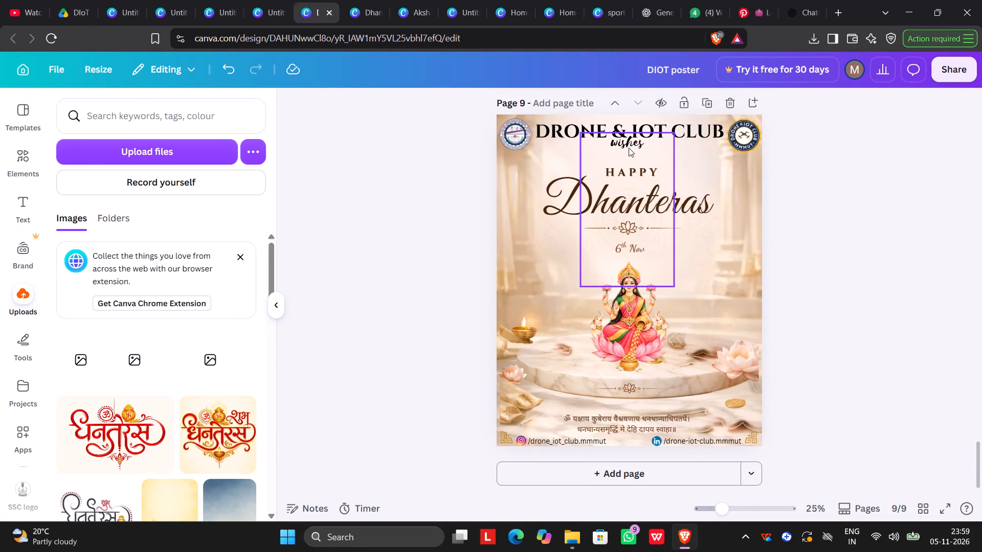
{"action": "left_click", "coordinate": [630, 148]}
{"action": "key", "text": "Down"}
{"action": "key", "text": "Down"}
{"action": "key", "text": "Down"}
{"action": "key", "text": "Down"}
{"action": "key", "text": "Down"}
{"action": "key", "text": "Down"}
{"action": "key", "text": "Down"}
{"action": "key", "text": "Down"}
{"action": "key", "text": "Down"}
{"action": "key", "text": "Down"}
{"action": "key", "text": "Down"}
{"action": "key", "text": "Down"}
{"action": "key", "text": "Down"}
{"action": "key", "text": "Down"}
{"action": "key", "text": "Down"}
{"action": "key", "text": "Down"}
{"action": "key", "text": "Down"}
{"action": "key", "text": "Down"}
{"action": "key", "text": "Down"}
{"action": "key", "text": "Down"}
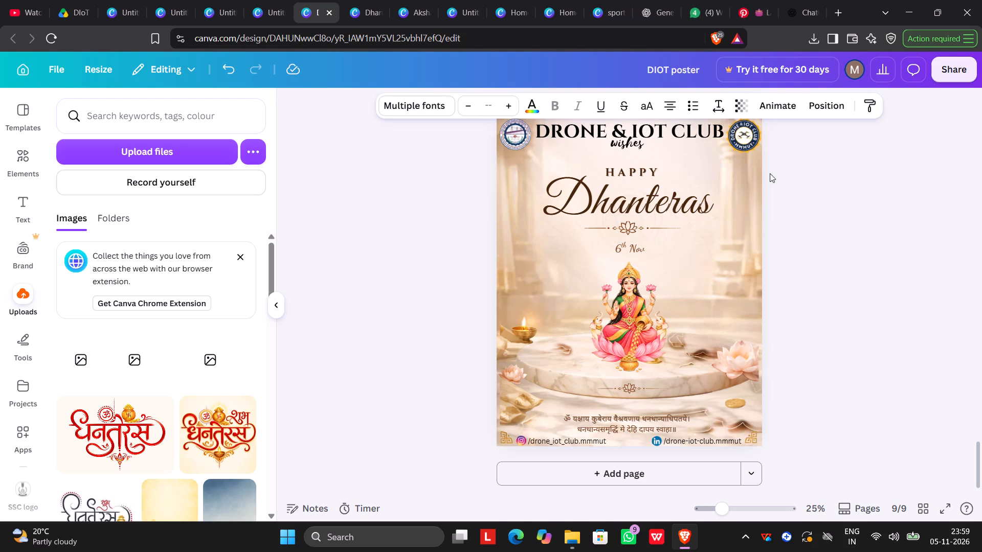
{"action": "left_click", "coordinate": [796, 189]}
Scale the "wishes" text group down a little further.
{"action": "left_click", "coordinate": [619, 149]}
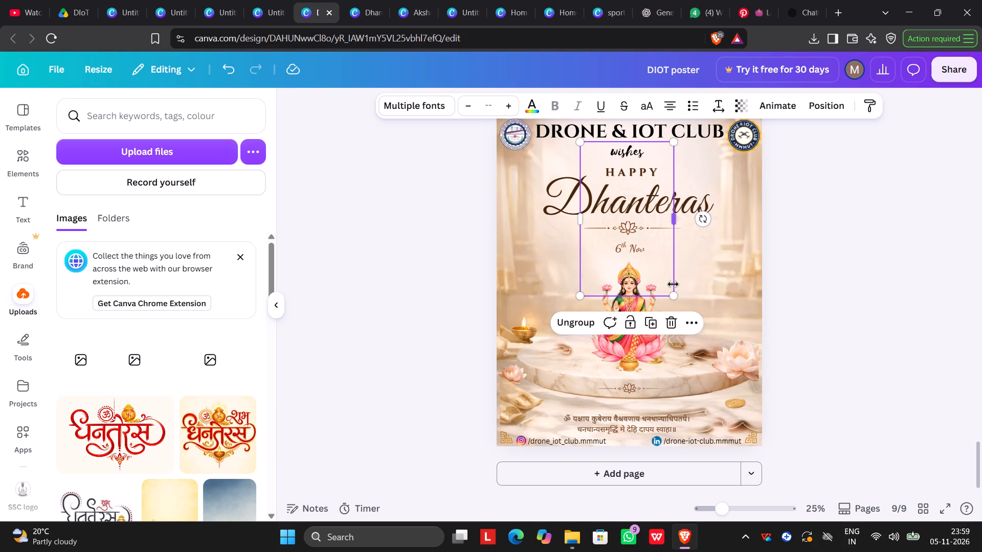
{"action": "left_click_drag", "start_coordinate": [671, 295], "coordinate": [664, 287]}
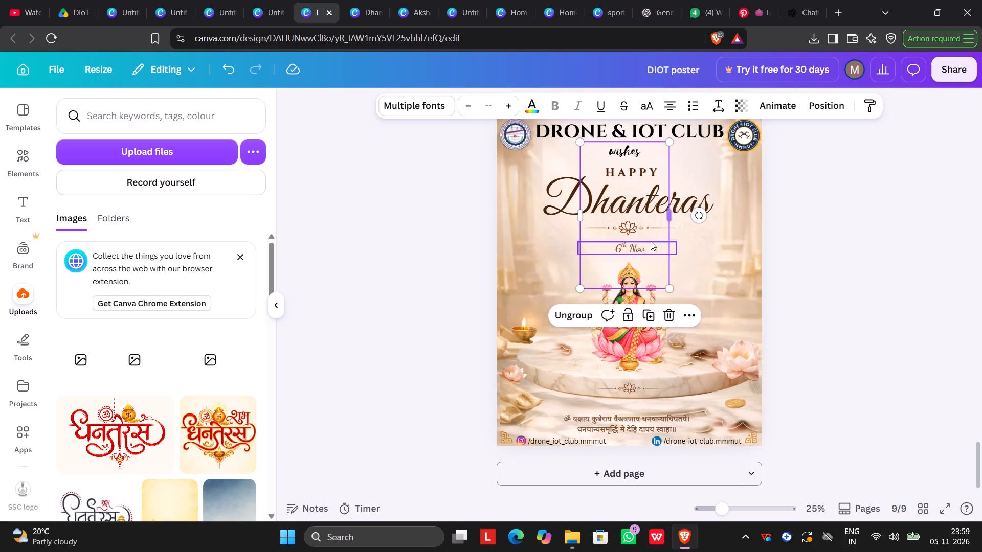
Move the "wishes" text group slightly right so it sits directly above "HAPPY", beneath the club header.
{"action": "left_click_drag", "start_coordinate": [642, 154], "coordinate": [644, 154]}
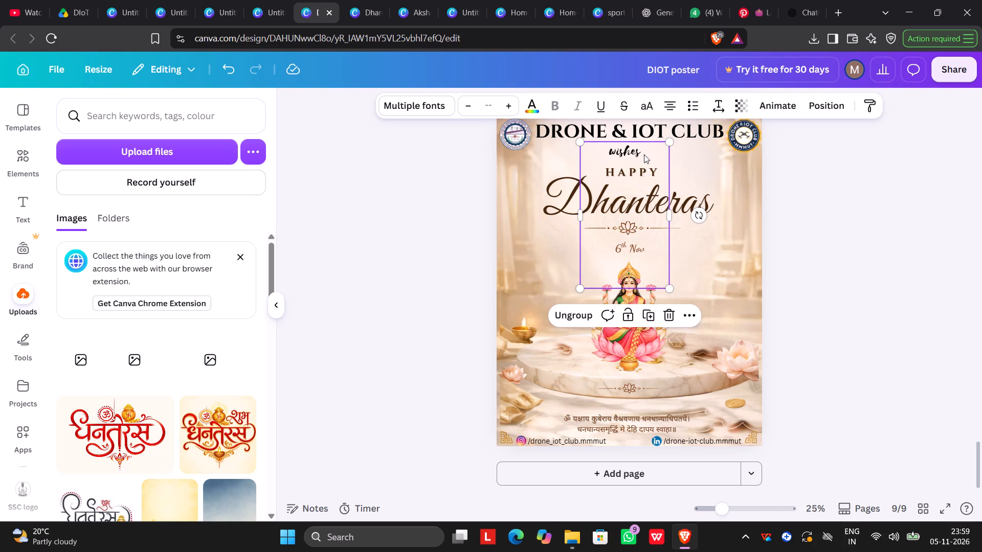
{"action": "left_click_drag", "start_coordinate": [644, 154], "coordinate": [646, 157]}
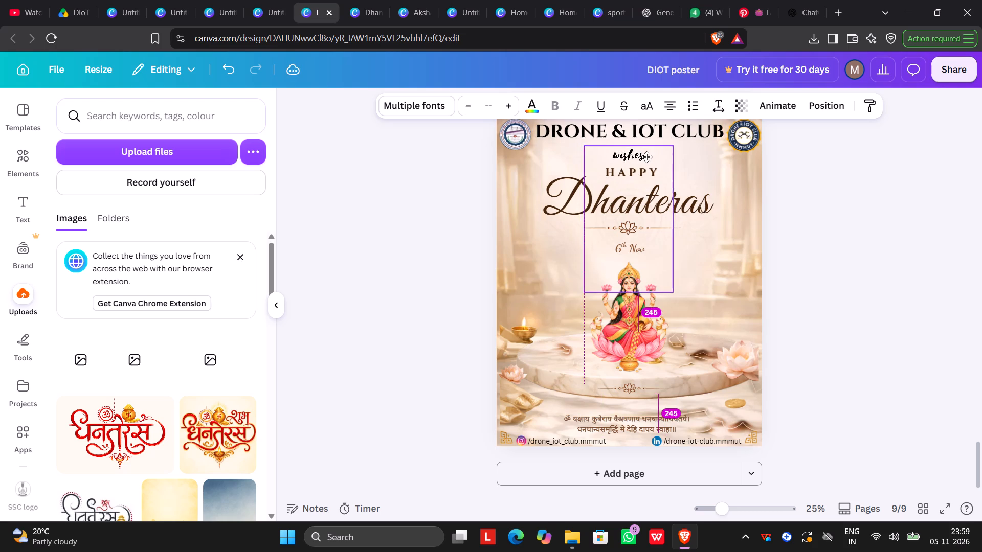
{"action": "left_click_drag", "start_coordinate": [646, 157], "coordinate": [652, 155]}
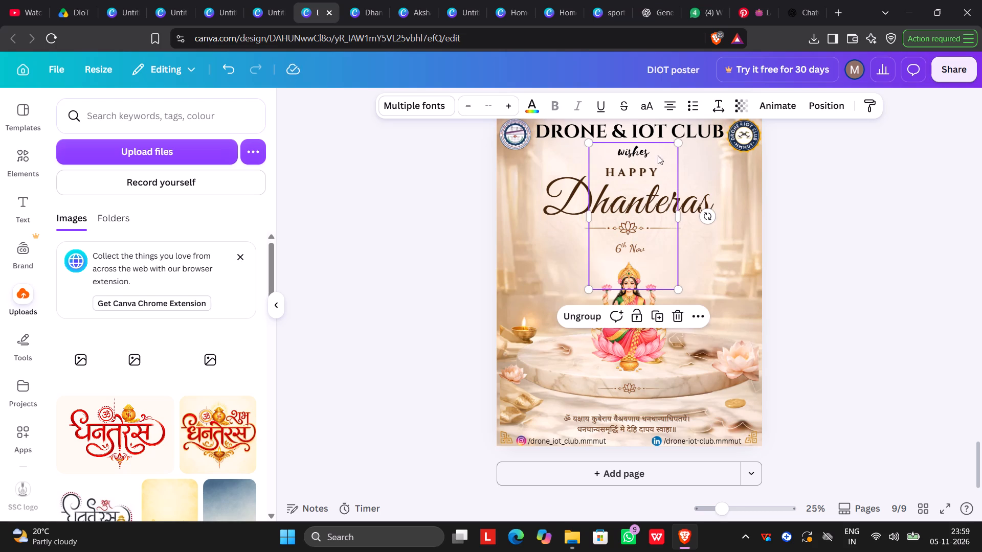
Select the "wishes" text within its group and nudge it left and back right to centre it beneath the "DRONE & IOT CLUB" header.
{"action": "left_click", "coordinate": [666, 157]}
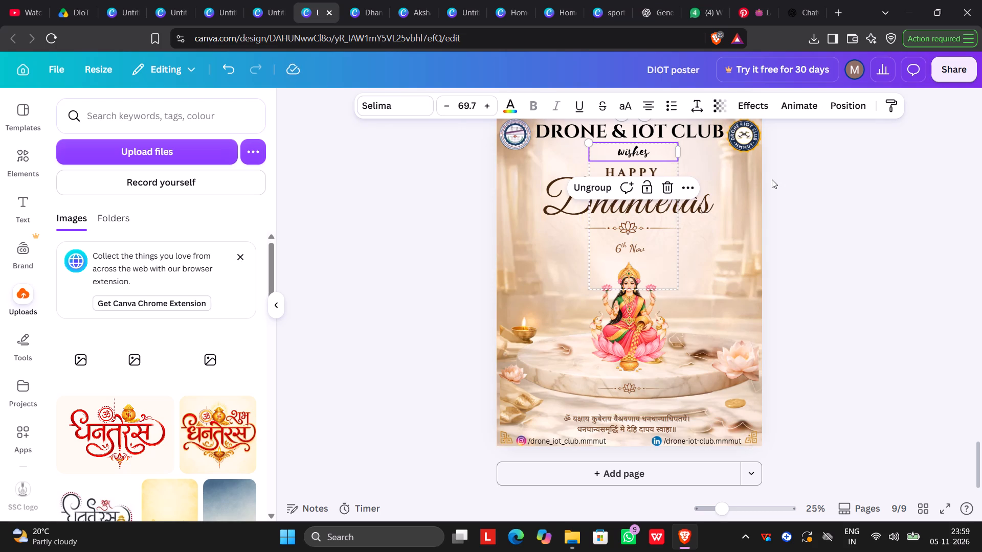
{"action": "key", "text": "Left"}
{"action": "key", "text": "Left"}
{"action": "key", "text": "Left"}
{"action": "key", "text": "Left"}
{"action": "key", "text": "Left"}
{"action": "key", "text": "Left"}
{"action": "key", "text": "Left"}
{"action": "key", "text": "Left"}
{"action": "key", "text": "Left"}
{"action": "key", "text": "Left"}
{"action": "key", "text": "Left"}
{"action": "key", "text": "Left"}
{"action": "key", "text": "Left"}
{"action": "key", "text": "Left"}
{"action": "key", "text": "Left"}
{"action": "key", "text": "Left"}
{"action": "key", "text": "Left"}
{"action": "key", "text": "Left"}
{"action": "key", "text": "Left"}
{"action": "key", "text": "Left"}
{"action": "key", "text": "Left"}
{"action": "key", "text": "Left"}
{"action": "key", "text": "Left"}
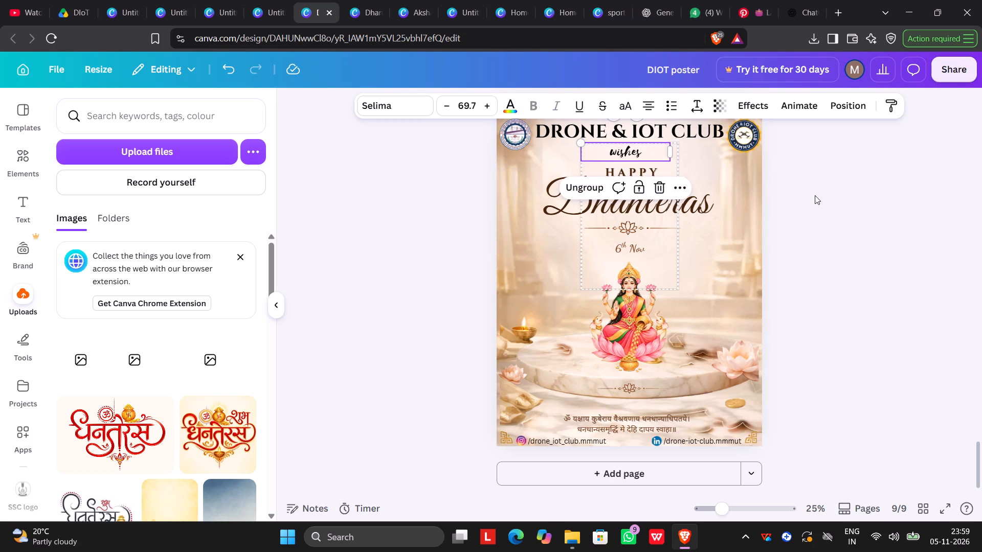
{"action": "key", "text": "Right"}
{"action": "key", "text": "Right"}
{"action": "key", "text": "Right"}
{"action": "key", "text": "Right"}
{"action": "key", "text": "Right"}
{"action": "key", "text": "Right"}
{"action": "key", "text": "Right"}
{"action": "key", "text": "Right"}
{"action": "key", "text": "Right"}
{"action": "key", "text": "Right"}
{"action": "key", "text": "Right"}
{"action": "key", "text": "Right"}
{"action": "key", "text": "Right"}
{"action": "key", "text": "Right"}
{"action": "key", "text": "Right"}
{"action": "key", "text": "Right"}
{"action": "key", "text": "Right"}
{"action": "key", "text": "Right"}
{"action": "key", "text": "Right"}
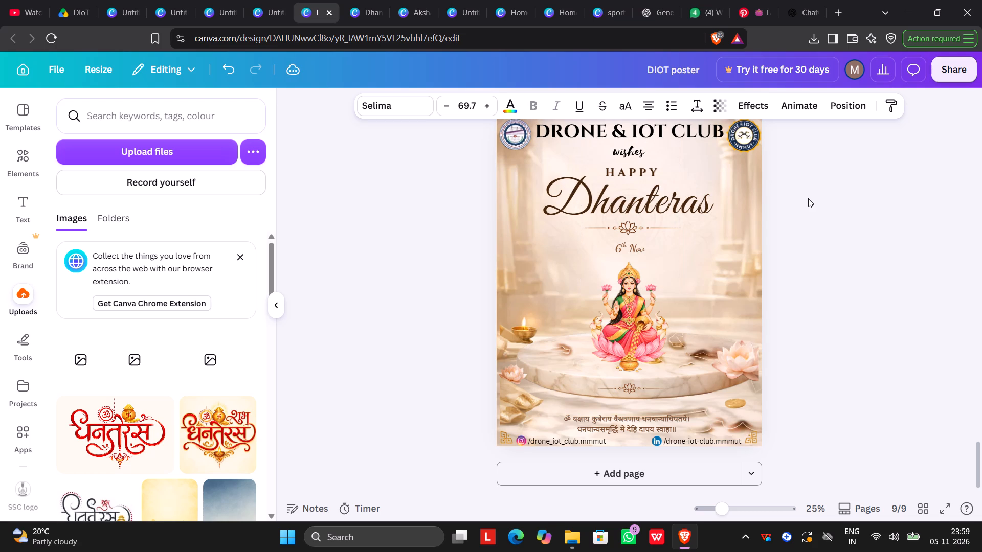
{"action": "key", "text": "Right"}
{"action": "key", "text": "Right"}
{"action": "key", "text": "Right"}
{"action": "key", "text": "Right"}
{"action": "key", "text": "Right"}
{"action": "key", "text": "Right"}
{"action": "key", "text": "Right"}
{"action": "key", "text": "Right"}
{"action": "key", "text": "Right"}
{"action": "key", "text": "Right"}
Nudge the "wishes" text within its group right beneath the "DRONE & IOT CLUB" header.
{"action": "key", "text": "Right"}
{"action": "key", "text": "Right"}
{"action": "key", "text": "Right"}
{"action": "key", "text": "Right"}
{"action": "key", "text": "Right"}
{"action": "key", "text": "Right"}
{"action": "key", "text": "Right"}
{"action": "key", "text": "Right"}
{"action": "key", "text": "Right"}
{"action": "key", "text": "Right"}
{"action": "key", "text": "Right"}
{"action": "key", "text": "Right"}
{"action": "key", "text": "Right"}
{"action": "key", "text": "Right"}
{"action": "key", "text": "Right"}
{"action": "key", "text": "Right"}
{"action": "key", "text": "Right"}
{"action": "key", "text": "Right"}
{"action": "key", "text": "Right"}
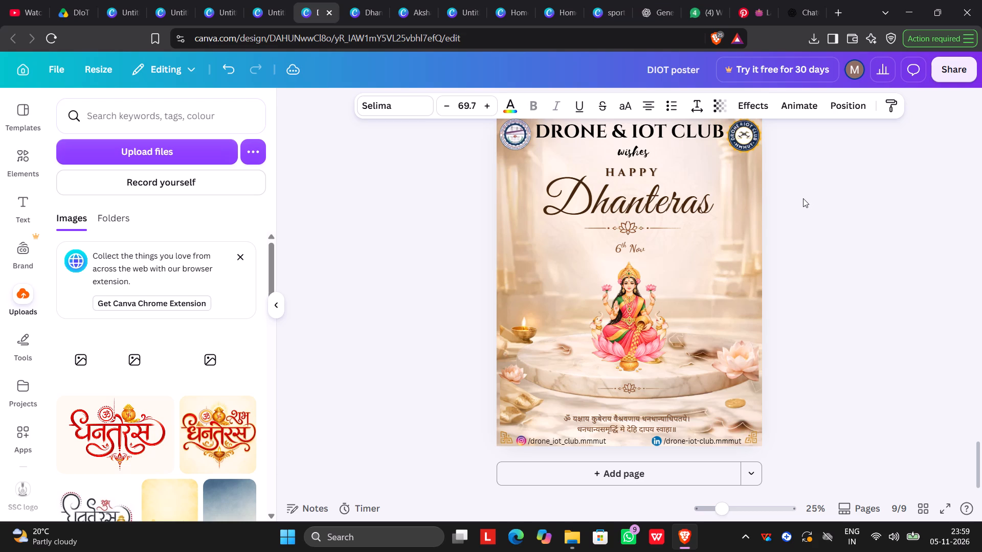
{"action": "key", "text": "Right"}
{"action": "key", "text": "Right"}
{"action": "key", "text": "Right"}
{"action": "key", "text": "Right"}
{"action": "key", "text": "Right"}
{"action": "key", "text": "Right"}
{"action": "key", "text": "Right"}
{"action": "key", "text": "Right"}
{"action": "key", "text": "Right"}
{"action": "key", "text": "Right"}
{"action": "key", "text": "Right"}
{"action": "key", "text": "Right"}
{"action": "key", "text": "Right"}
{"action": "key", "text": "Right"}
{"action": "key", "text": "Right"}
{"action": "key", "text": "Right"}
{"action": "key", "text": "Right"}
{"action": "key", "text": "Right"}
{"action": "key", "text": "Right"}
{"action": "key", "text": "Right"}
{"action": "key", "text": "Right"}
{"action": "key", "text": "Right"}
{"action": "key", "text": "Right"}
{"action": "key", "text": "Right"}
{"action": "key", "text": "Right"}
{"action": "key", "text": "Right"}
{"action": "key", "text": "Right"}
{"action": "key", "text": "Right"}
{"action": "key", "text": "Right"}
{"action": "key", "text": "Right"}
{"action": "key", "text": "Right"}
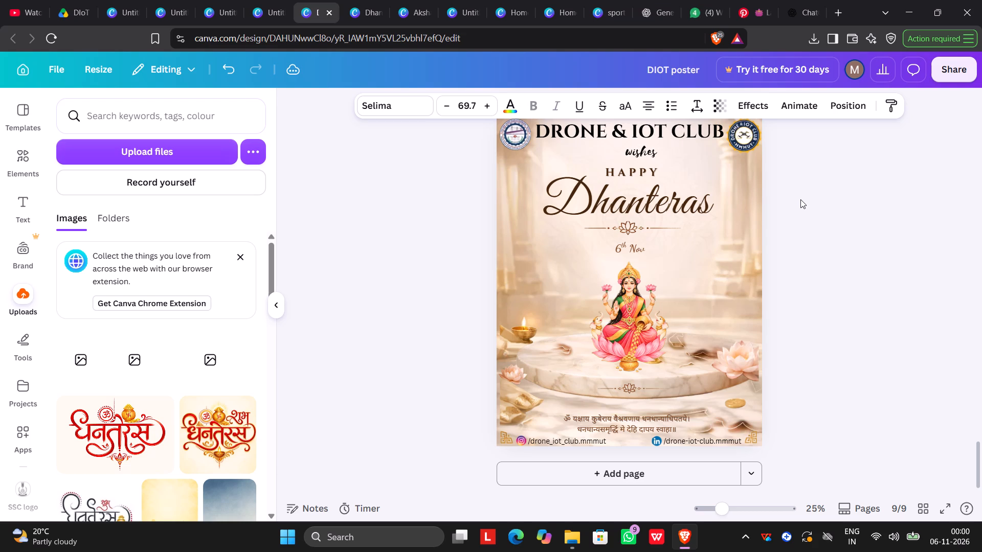
Nudge the "wishes" text within its group back left, to slightly left of the centre of "HAPPY".
{"action": "key", "text": "Left"}
{"action": "key", "text": "Left"}
{"action": "key", "text": "Left"}
{"action": "key", "text": "Left"}
{"action": "key", "text": "Left"}
{"action": "key", "text": "Left"}
{"action": "key", "text": "Left"}
{"action": "key", "text": "Left"}
{"action": "key", "text": "Left"}
{"action": "key", "text": "Left"}
{"action": "key", "text": "Left"}
{"action": "key", "text": "Left"}
{"action": "key", "text": "Left"}
{"action": "key", "text": "Left"}
{"action": "key", "text": "Left"}
{"action": "key", "text": "Left"}
{"action": "key", "text": "Left"}
{"action": "key", "text": "Left"}
{"action": "key", "text": "Left"}
{"action": "key", "text": "Left"}
{"action": "key", "text": "Left"}
{"action": "key", "text": "Left"}
{"action": "key", "text": "Left"}
{"action": "key", "text": "Left"}
{"action": "key", "text": "Left"}
{"action": "key", "text": "Left"}
{"action": "key", "text": "Left"}
{"action": "key", "text": "Left"}
{"action": "key", "text": "Left"}
{"action": "key", "text": "Left"}
{"action": "key", "text": "Left"}
{"action": "key", "text": "Left"}
{"action": "key", "text": "Left"}
{"action": "key", "text": "Left"}
{"action": "key", "text": "Left"}
{"action": "key", "text": "Left"}
{"action": "key", "text": "Left"}
{"action": "key", "text": "Left"}
{"action": "key", "text": "Left"}
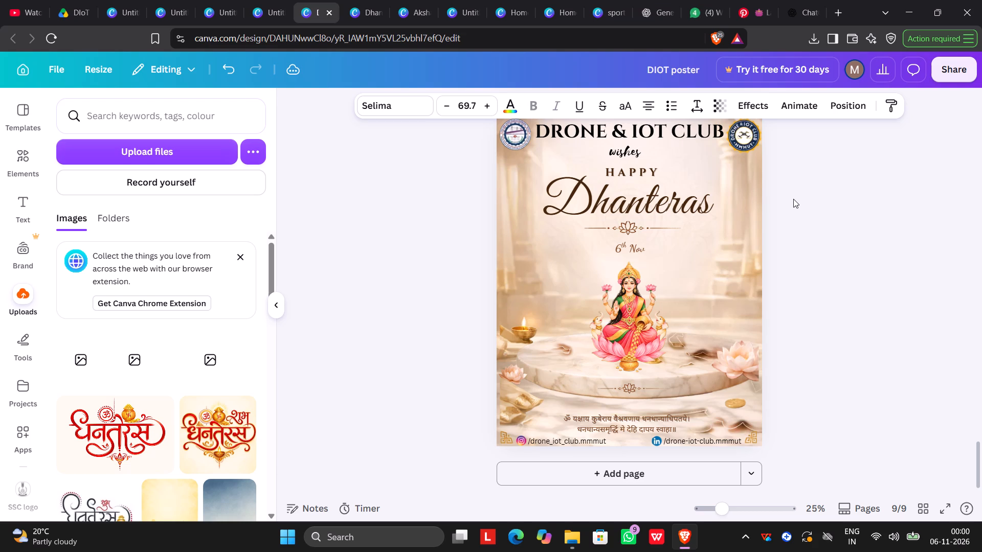
{"action": "key", "text": "Left"}
{"action": "key", "text": "Left"}
{"action": "key", "text": "Left"}
{"action": "key", "text": "Left"}
{"action": "key", "text": "Left"}
{"action": "key", "text": "Left"}
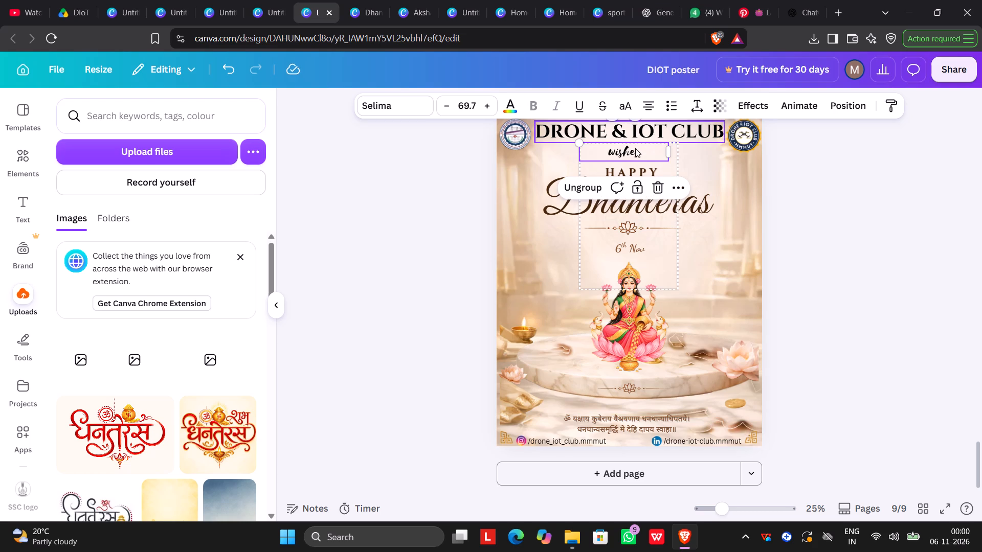
Move the whole "wishes" text group slightly down and right so the word sits centred between the club header and "HAPPY".
{"action": "left_click", "coordinate": [635, 149]}
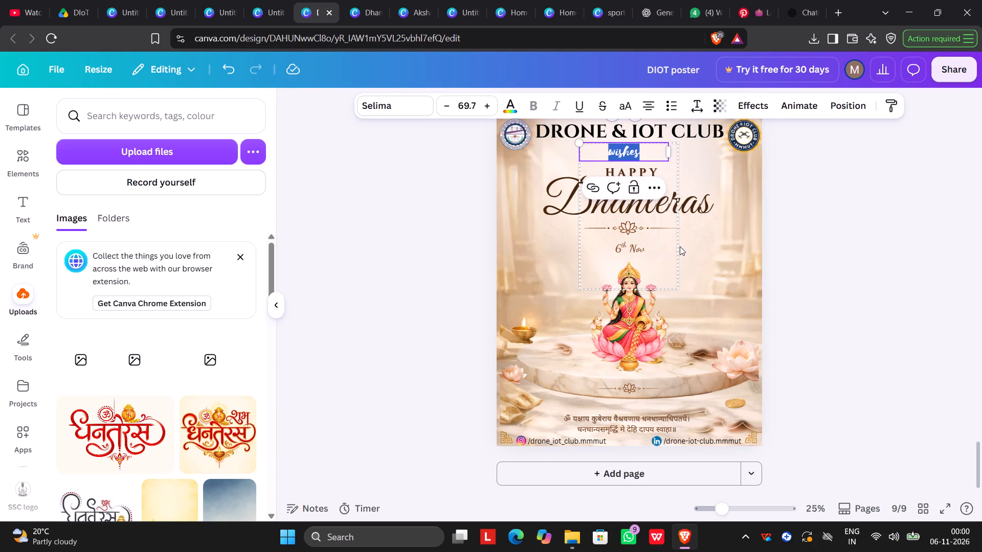
{"action": "left_click", "coordinate": [652, 153]}
{"action": "left_click", "coordinate": [794, 178]}
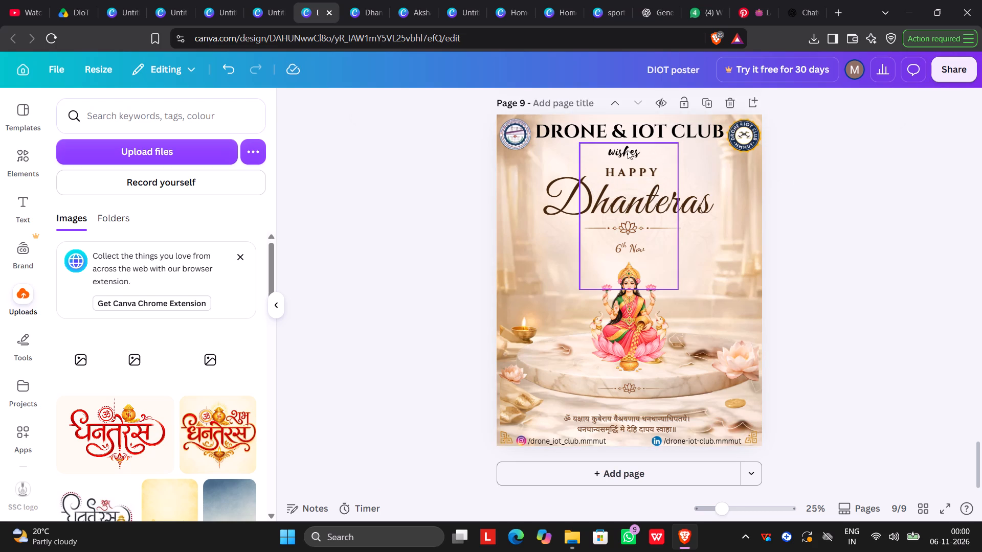
{"action": "left_click_drag", "start_coordinate": [626, 150], "coordinate": [623, 156]}
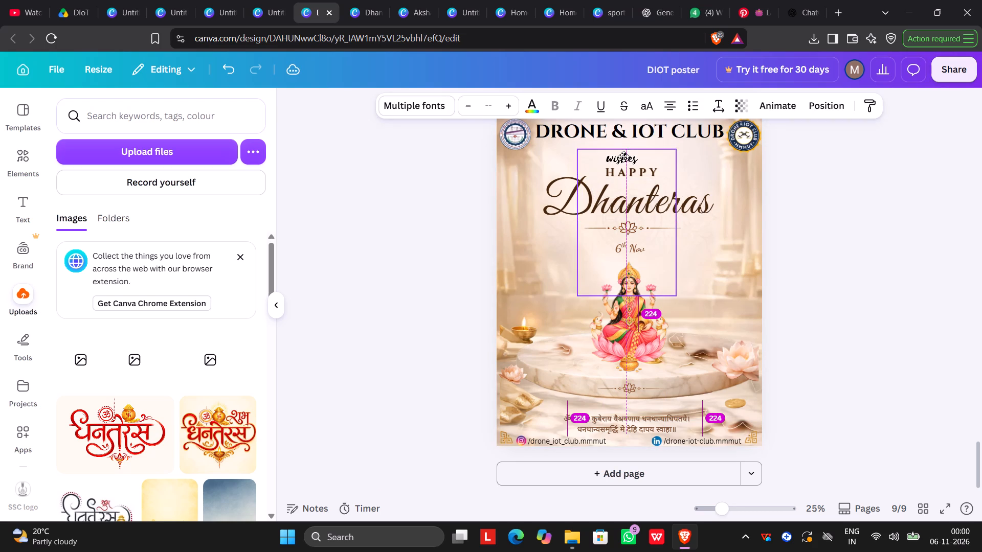
{"action": "left_click_drag", "start_coordinate": [623, 156], "coordinate": [624, 153]}
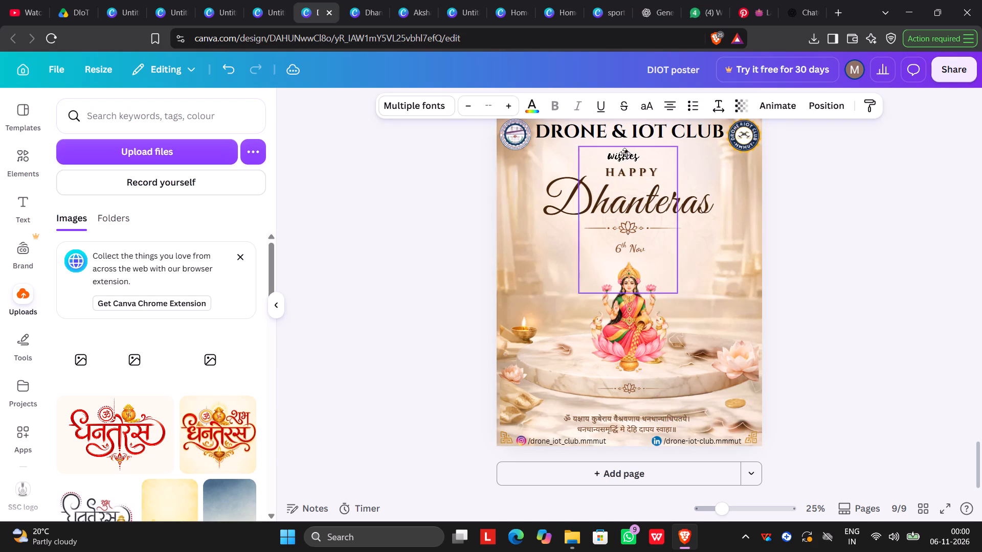
{"action": "left_click_drag", "start_coordinate": [624, 153], "coordinate": [625, 154]}
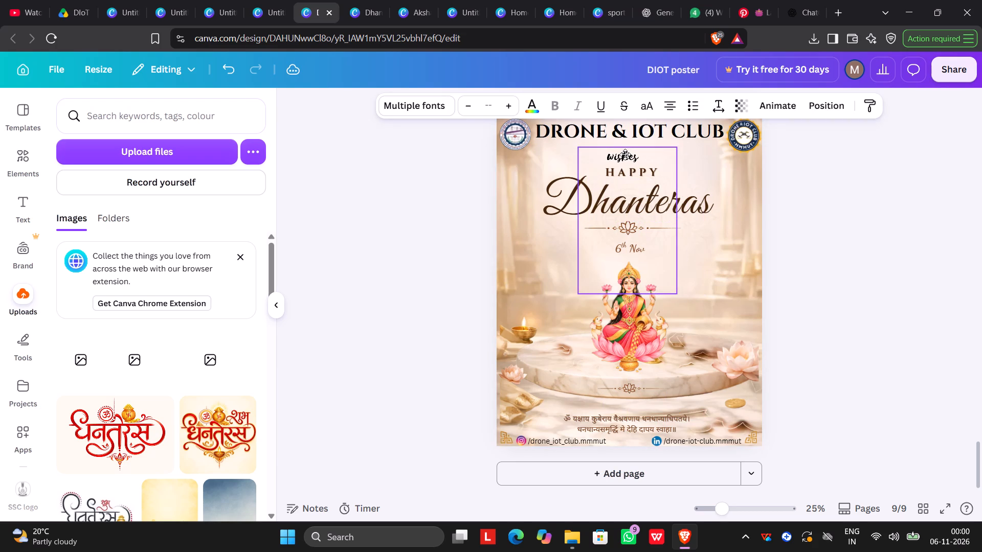
{"action": "left_click_drag", "start_coordinate": [625, 154], "coordinate": [629, 154]}
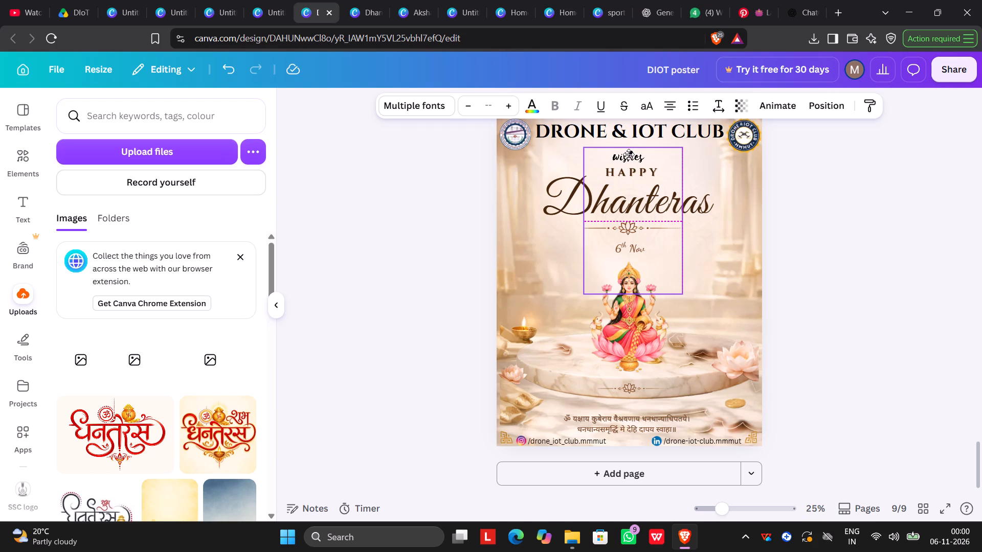
{"action": "left_click_drag", "start_coordinate": [629, 154], "coordinate": [629, 155]}
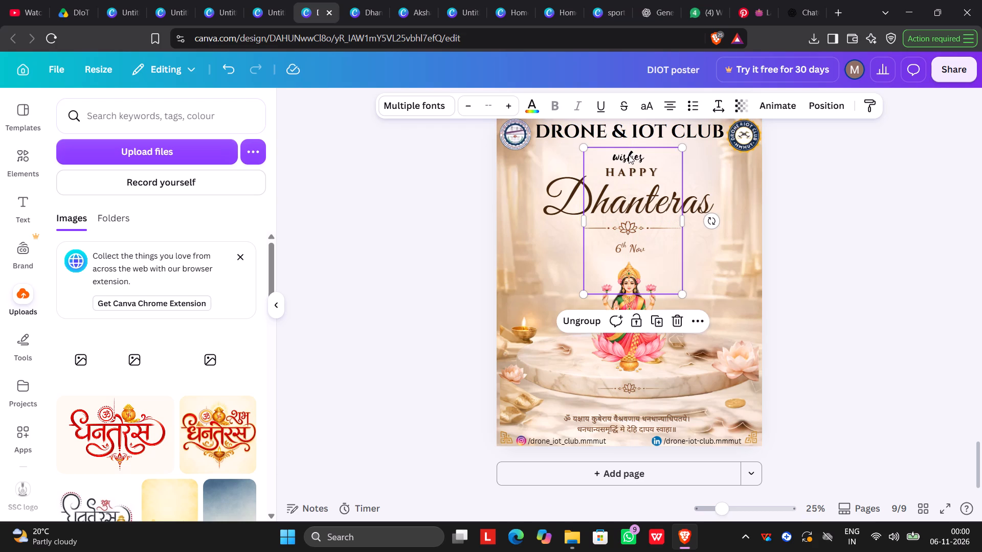
{"action": "left_click", "coordinate": [758, 192]}
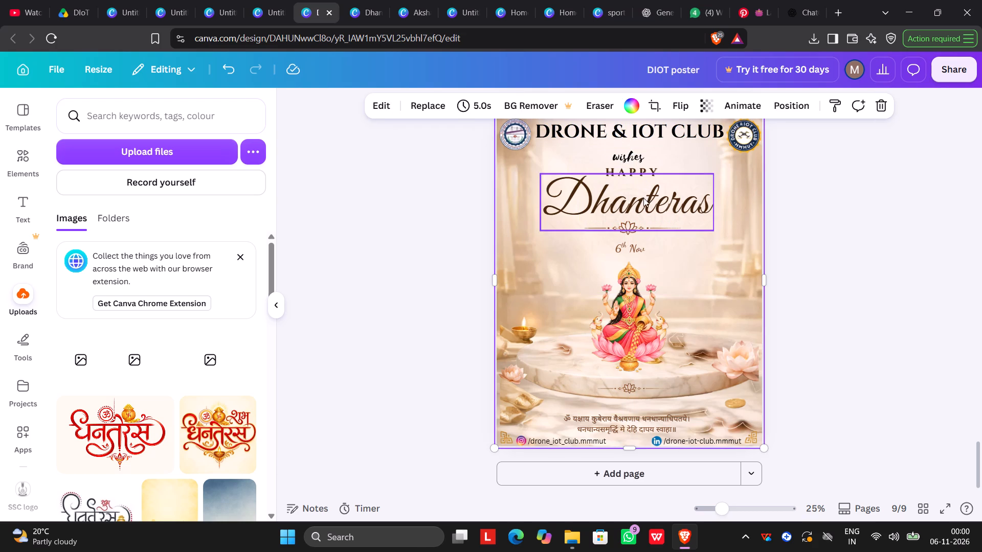
Nudge the "Dhanteras" title down slightly to widen the gap below "HAPPY".
{"action": "left_click", "coordinate": [643, 200]}
{"action": "key", "text": "Down"}
{"action": "key", "text": "Down"}
{"action": "key", "text": "Down"}
{"action": "key", "text": "Down"}
{"action": "key", "text": "Down"}
{"action": "key", "text": "Down"}
{"action": "key", "text": "Down"}
{"action": "key", "text": "Down"}
{"action": "key", "text": "Down"}
{"action": "key", "text": "Down"}
{"action": "key", "text": "Down"}
{"action": "key", "text": "Down"}
{"action": "key", "text": "Down"}
{"action": "key", "text": "Down"}
{"action": "key", "text": "Down"}
{"action": "key", "text": "Down"}
{"action": "key", "text": "Down"}
{"action": "key", "text": "Down"}
{"action": "key", "text": "Down"}
{"action": "key", "text": "Down"}
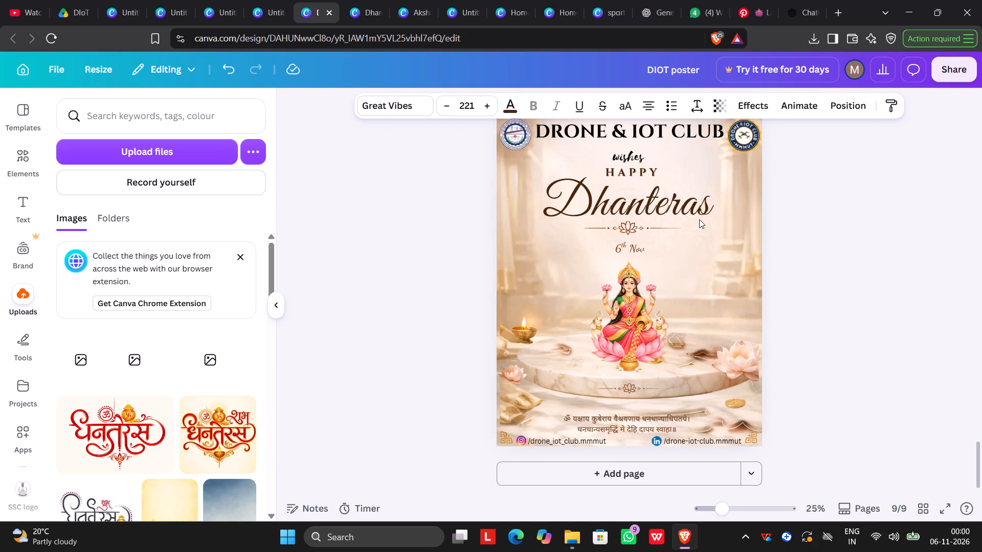
Nudge the lotus divider beneath "Dhanteras" down slightly, towards the "6th Nov" date.
{"action": "left_click", "coordinate": [652, 226]}
{"action": "key", "text": "Down"}
{"action": "left_click", "coordinate": [648, 227]}
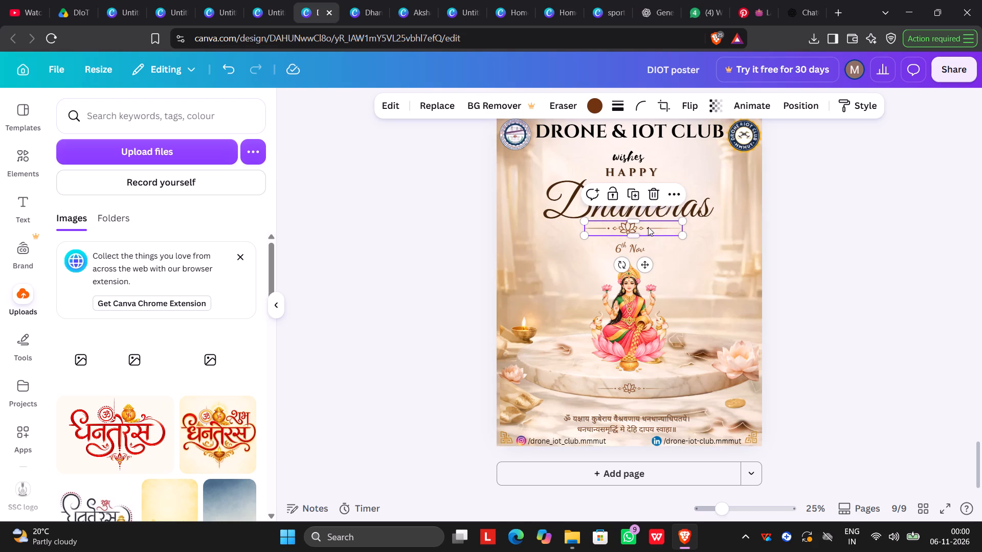
{"action": "key", "text": "Down"}
{"action": "key", "text": "Down"}
{"action": "key", "text": "Down"}
{"action": "key", "text": "Down"}
{"action": "key", "text": "Down"}
{"action": "key", "text": "Down"}
{"action": "key", "text": "Down"}
{"action": "key", "text": "Down"}
{"action": "key", "text": "Down"}
{"action": "key", "text": "Down"}
{"action": "key", "text": "Down"}
{"action": "key", "text": "Down"}
{"action": "key", "text": "Down"}
{"action": "key", "text": "Down"}
{"action": "key", "text": "Down"}
{"action": "key", "text": "Down"}
{"action": "key", "text": "Down"}
{"action": "key", "text": "Down"}
{"action": "key", "text": "Down"}
{"action": "key", "text": "Down"}
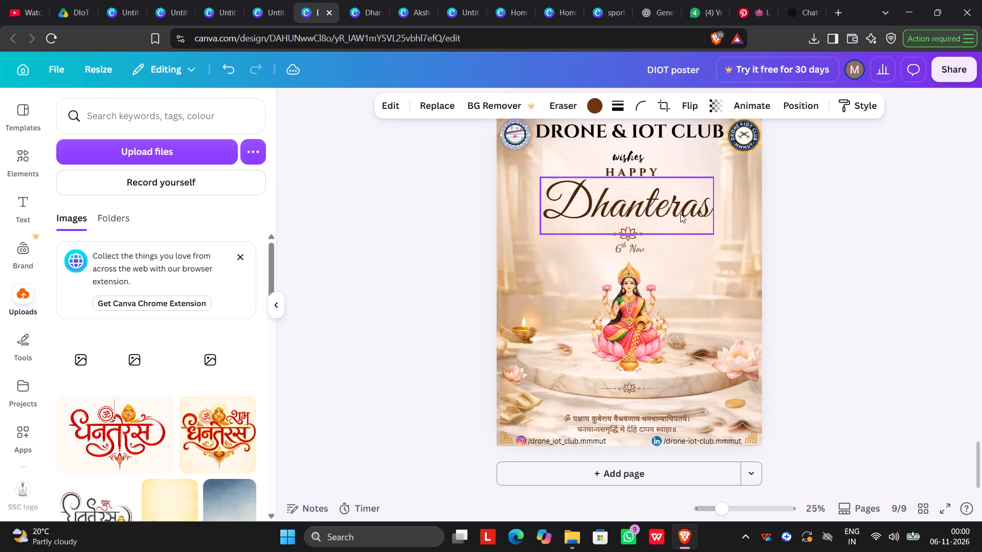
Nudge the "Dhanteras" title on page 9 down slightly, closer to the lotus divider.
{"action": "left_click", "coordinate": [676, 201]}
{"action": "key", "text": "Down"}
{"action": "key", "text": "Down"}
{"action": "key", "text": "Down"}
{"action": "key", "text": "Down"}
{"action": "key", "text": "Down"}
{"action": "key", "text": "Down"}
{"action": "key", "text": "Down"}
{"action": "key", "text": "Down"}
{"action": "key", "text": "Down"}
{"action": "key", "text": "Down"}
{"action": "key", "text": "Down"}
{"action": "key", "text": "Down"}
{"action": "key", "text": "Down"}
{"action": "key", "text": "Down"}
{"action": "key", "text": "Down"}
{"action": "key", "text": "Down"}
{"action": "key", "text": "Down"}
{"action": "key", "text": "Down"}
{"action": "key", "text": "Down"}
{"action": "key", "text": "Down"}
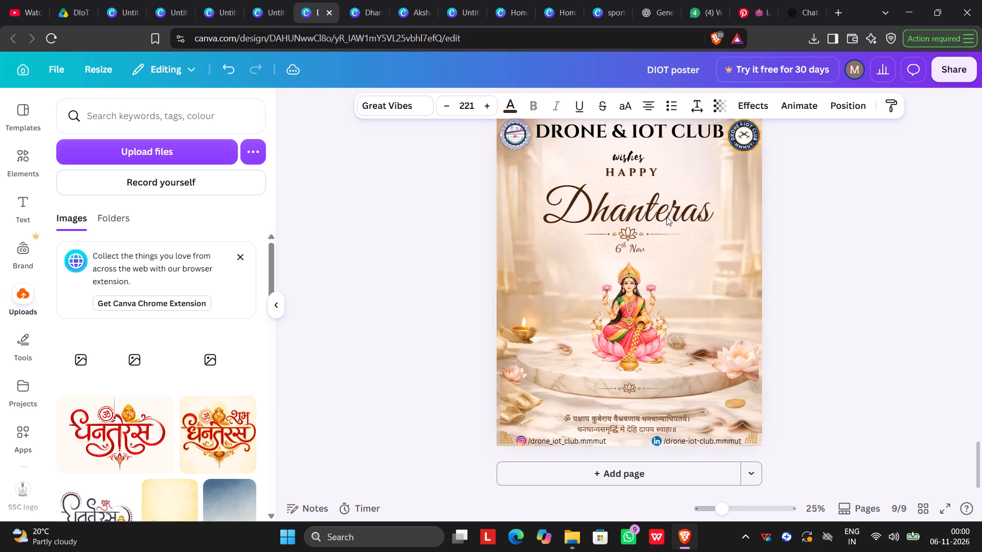
Nudge the "HAPPY" text down slightly, away from "wishes" and towards the "Dhanteras" title.
{"action": "left_click", "coordinate": [639, 169]}
{"action": "key", "text": "Down"}
{"action": "key", "text": "Down"}
{"action": "key", "text": "Down"}
{"action": "key", "text": "Down"}
{"action": "key", "text": "Down"}
{"action": "key", "text": "Down"}
{"action": "key", "text": "Down"}
{"action": "key", "text": "Down"}
{"action": "key", "text": "Down"}
{"action": "key", "text": "Down"}
{"action": "key", "text": "Down"}
{"action": "key", "text": "Down"}
{"action": "key", "text": "Down"}
{"action": "key", "text": "Down"}
{"action": "key", "text": "Down"}
{"action": "key", "text": "Down"}
{"action": "key", "text": "Down"}
{"action": "key", "text": "Down"}
{"action": "key", "text": "Down"}
{"action": "key", "text": "Down"}
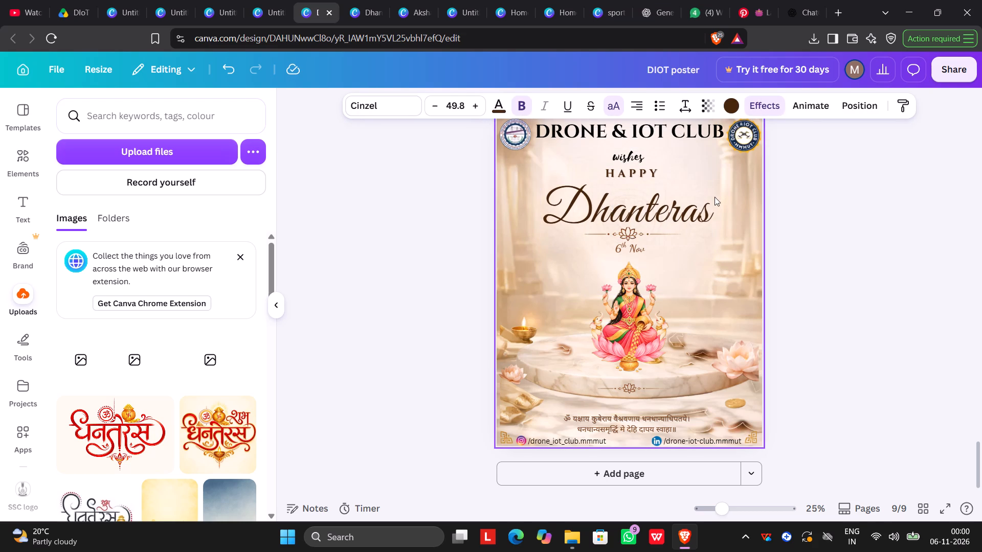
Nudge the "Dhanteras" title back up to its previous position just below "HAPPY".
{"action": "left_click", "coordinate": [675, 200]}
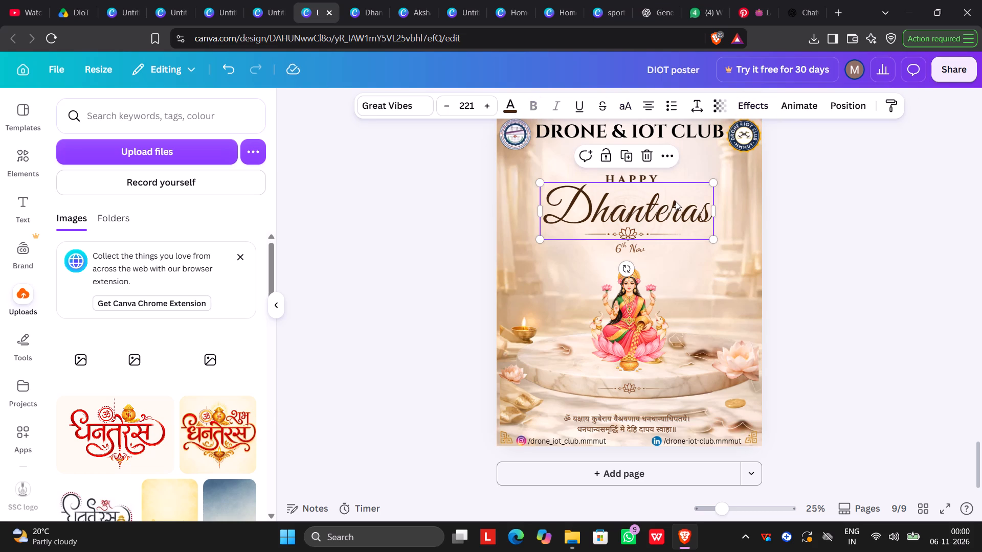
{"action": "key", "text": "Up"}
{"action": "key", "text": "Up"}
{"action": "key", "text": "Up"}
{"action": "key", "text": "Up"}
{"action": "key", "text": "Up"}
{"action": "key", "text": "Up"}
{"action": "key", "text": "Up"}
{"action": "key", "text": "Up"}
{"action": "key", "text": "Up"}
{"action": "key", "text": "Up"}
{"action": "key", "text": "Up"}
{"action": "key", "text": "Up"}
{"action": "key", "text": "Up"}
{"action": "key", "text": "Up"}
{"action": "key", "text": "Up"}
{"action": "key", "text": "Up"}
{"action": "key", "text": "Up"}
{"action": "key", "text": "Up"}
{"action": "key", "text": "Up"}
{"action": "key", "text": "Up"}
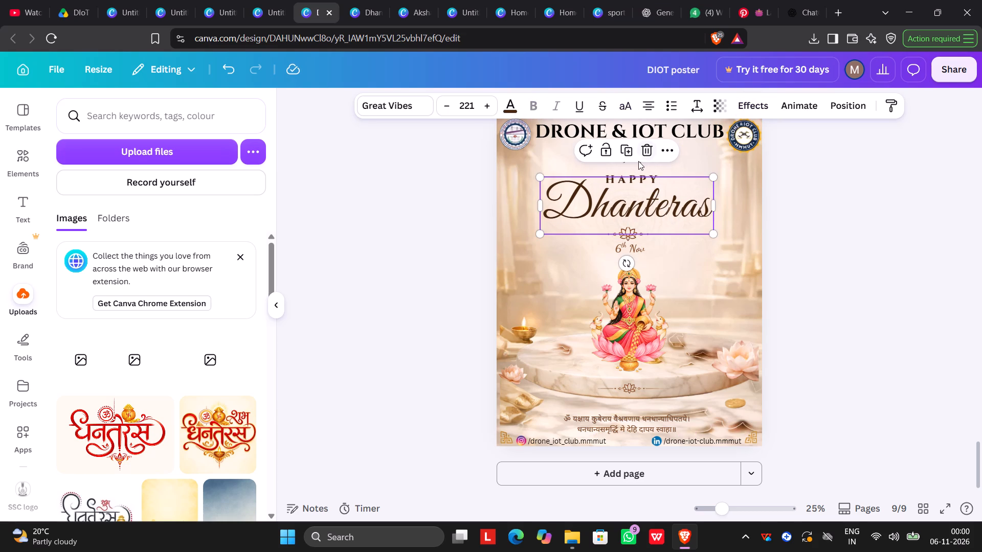
Scale the "wishes" text group down slightly, keeping its upper-left corner in place.
{"action": "left_click", "coordinate": [772, 203]}
{"action": "left_click", "coordinate": [661, 155]}
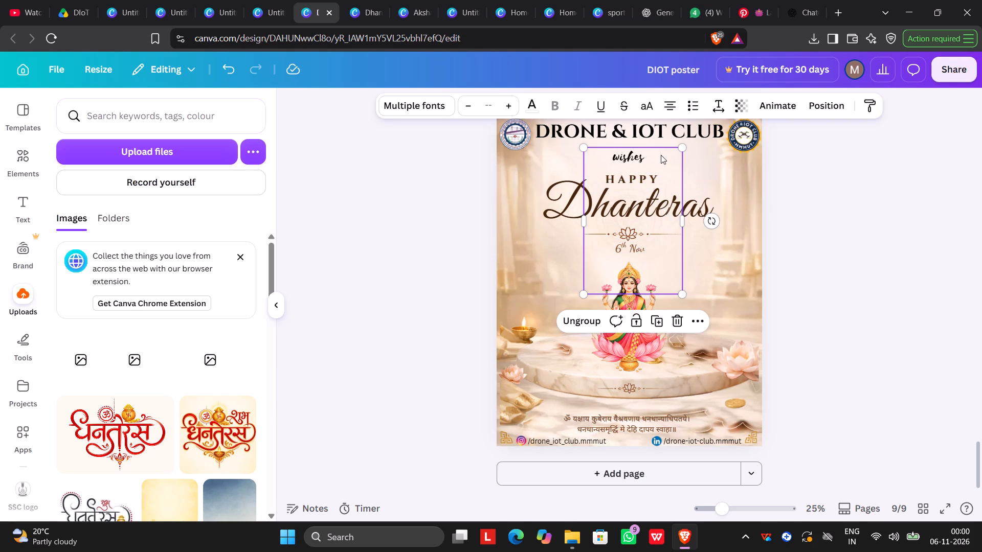
{"action": "left_click_drag", "start_coordinate": [685, 293], "coordinate": [673, 279]}
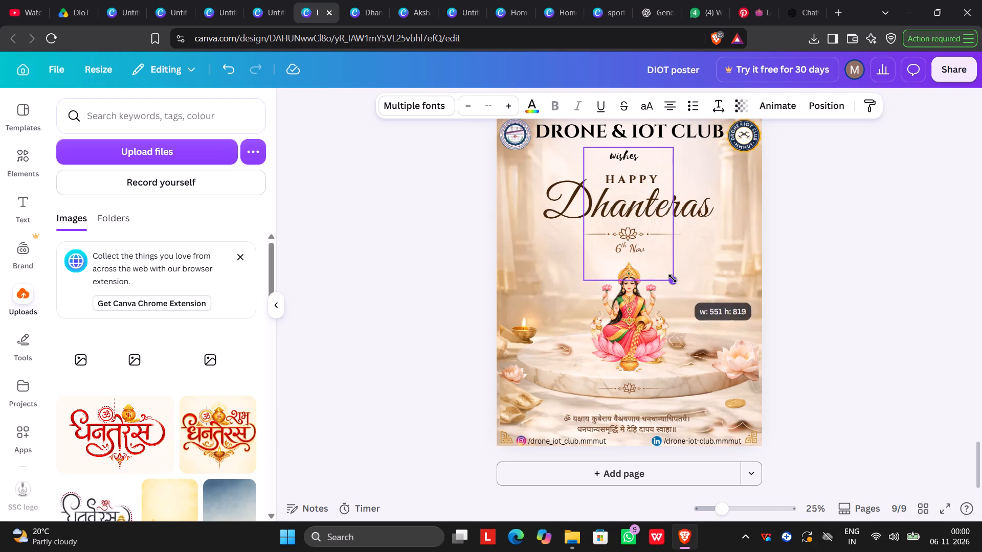
{"action": "left_click_drag", "start_coordinate": [673, 279], "coordinate": [671, 275]}
{"action": "left_click", "coordinate": [852, 238]}
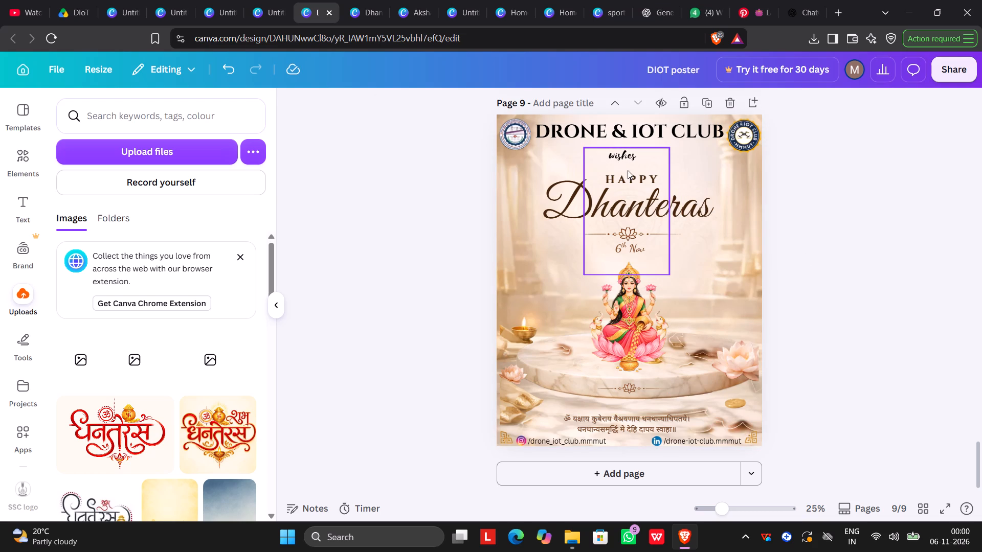
Move the "wishes" text group slightly right so the word is centred beneath the club header.
{"action": "left_click_drag", "start_coordinate": [629, 161], "coordinate": [639, 162]}
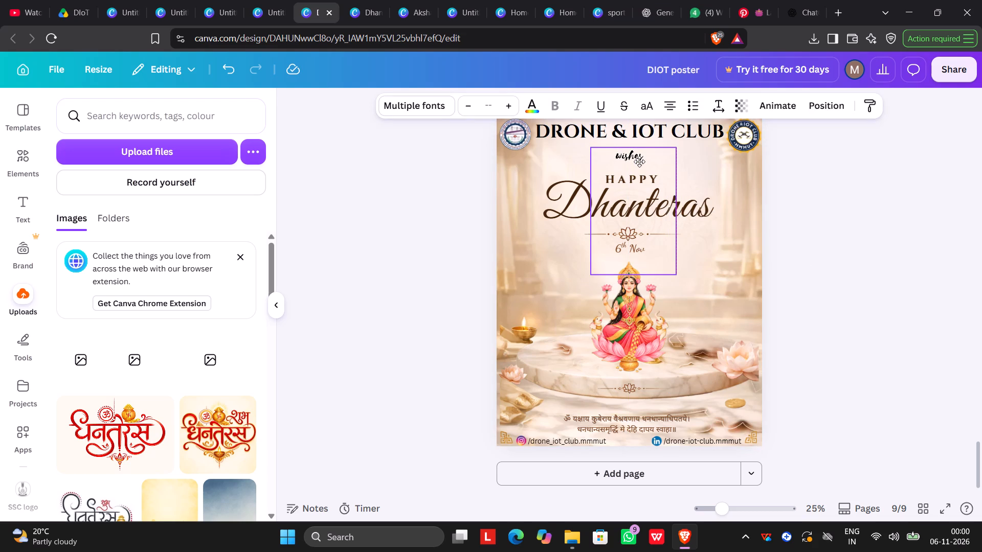
{"action": "left_click_drag", "start_coordinate": [639, 162], "coordinate": [635, 162]}
{"action": "left_click", "coordinate": [841, 201]}
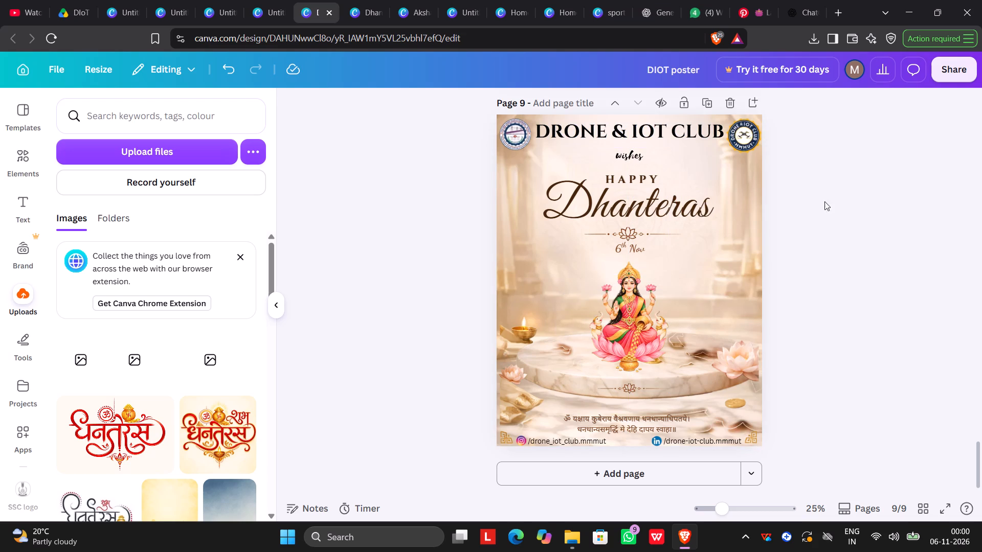
Nudge the "6th Nov" date down slightly to widen the gap below the lotus divider.
{"action": "left_click", "coordinate": [635, 246]}
{"action": "key", "text": "Down"}
{"action": "key", "text": "Down"}
{"action": "key", "text": "Down"}
{"action": "key", "text": "Down"}
{"action": "key", "text": "Down"}
{"action": "key", "text": "Down"}
{"action": "key", "text": "Down"}
{"action": "key", "text": "Down"}
{"action": "key", "text": "Down"}
{"action": "key", "text": "Down"}
{"action": "key", "text": "Down"}
{"action": "key", "text": "Down"}
{"action": "key", "text": "Down"}
{"action": "key", "text": "Down"}
{"action": "key", "text": "Down"}
{"action": "key", "text": "Down"}
{"action": "key", "text": "Down"}
{"action": "key", "text": "Down"}
{"action": "key", "text": "Down"}
{"action": "key", "text": "Down"}
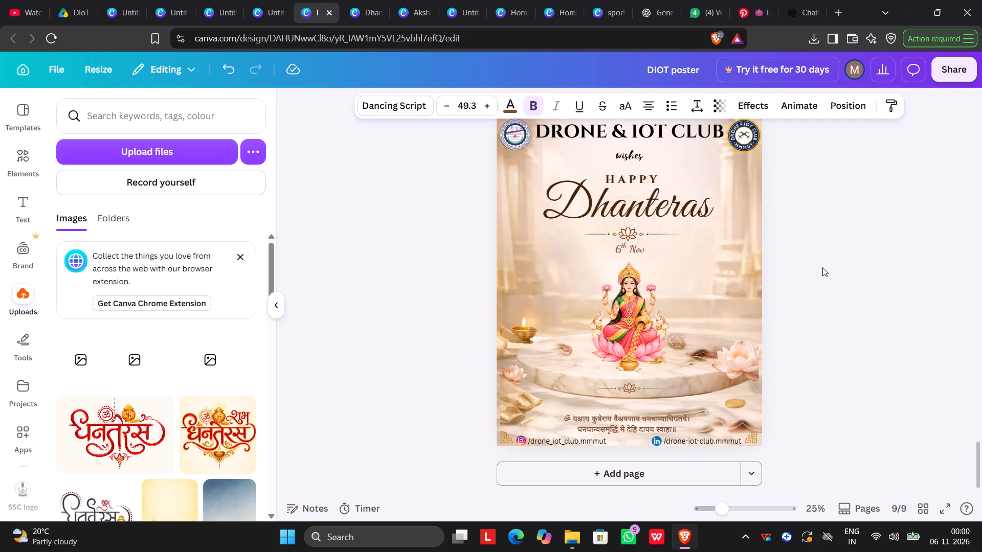
{"action": "left_click", "coordinate": [815, 271]}
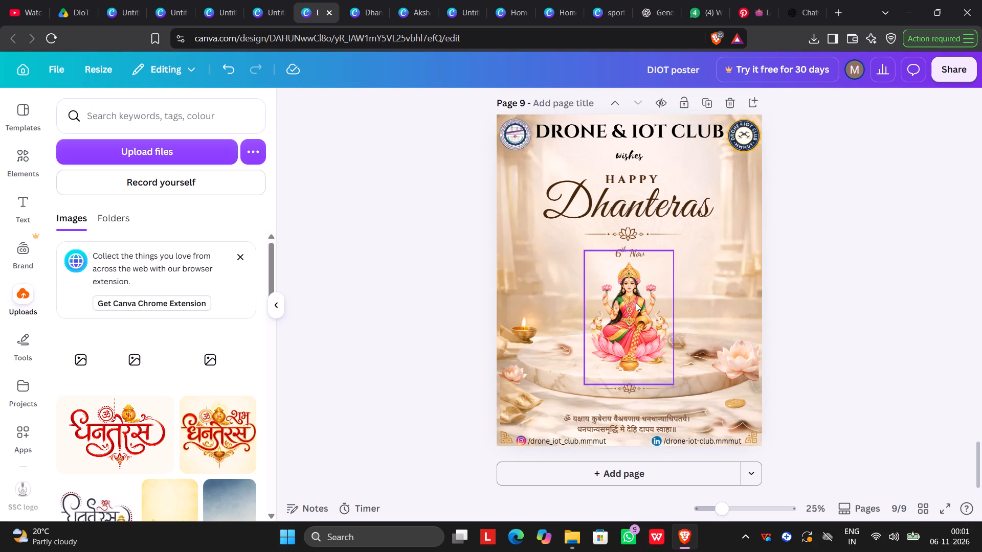
Duplicate the finished Dhanteras poster on page 9.
{"action": "scroll", "coordinate": [634, 298], "scroll_direction": "up", "scroll_amount": 2}
{"action": "scroll", "coordinate": [634, 294], "scroll_direction": "down", "scroll_amount": 3}
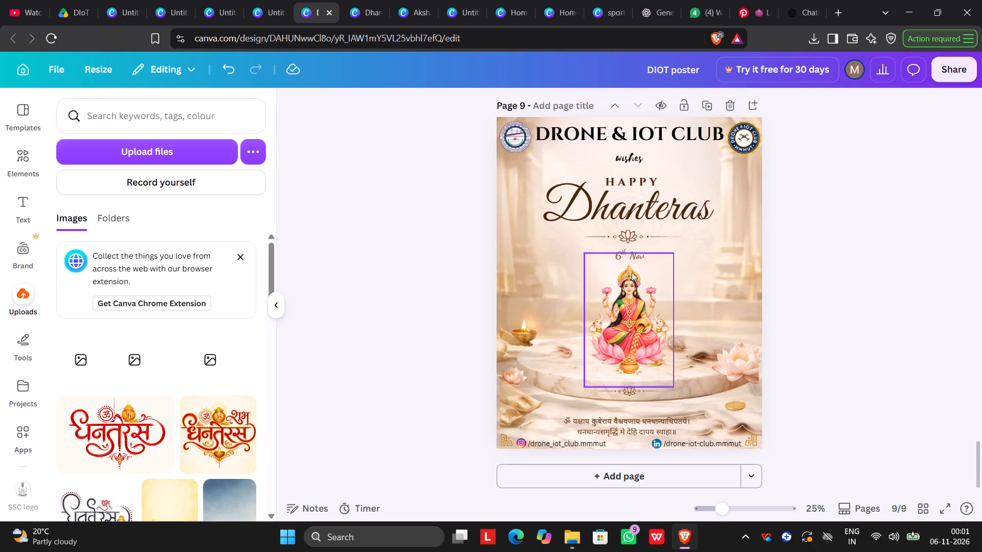
{"action": "left_click", "coordinate": [711, 106]}
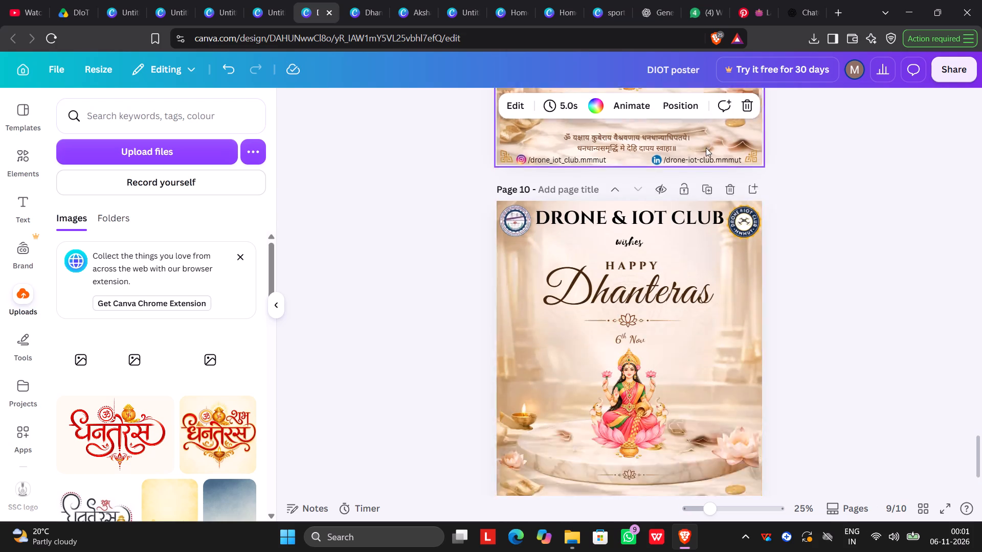
Delete the goddess Lakshmi image from the poster on page 9.
{"action": "scroll", "coordinate": [638, 268], "scroll_direction": "up", "scroll_amount": 4}
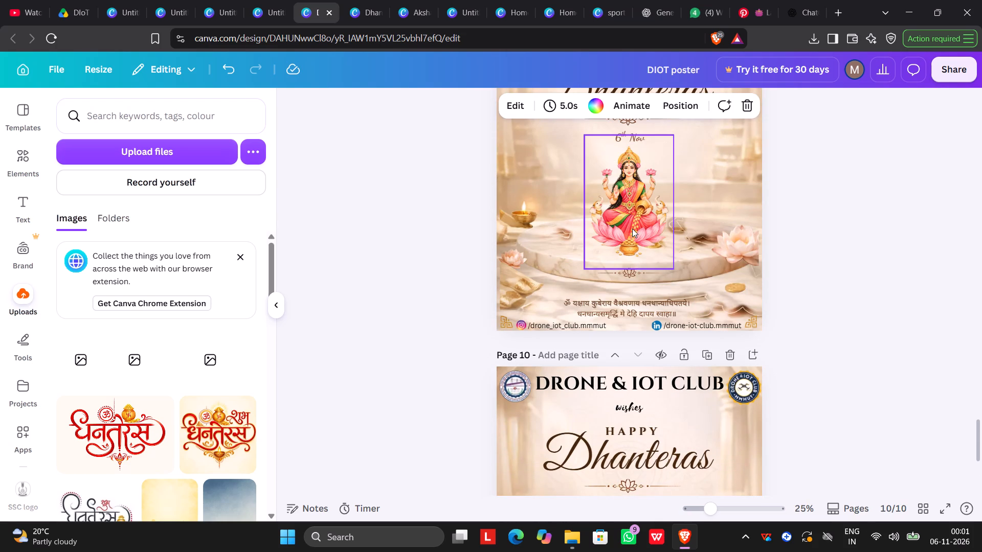
{"action": "left_click", "coordinate": [632, 228]}
{"action": "left_click", "coordinate": [651, 300]}
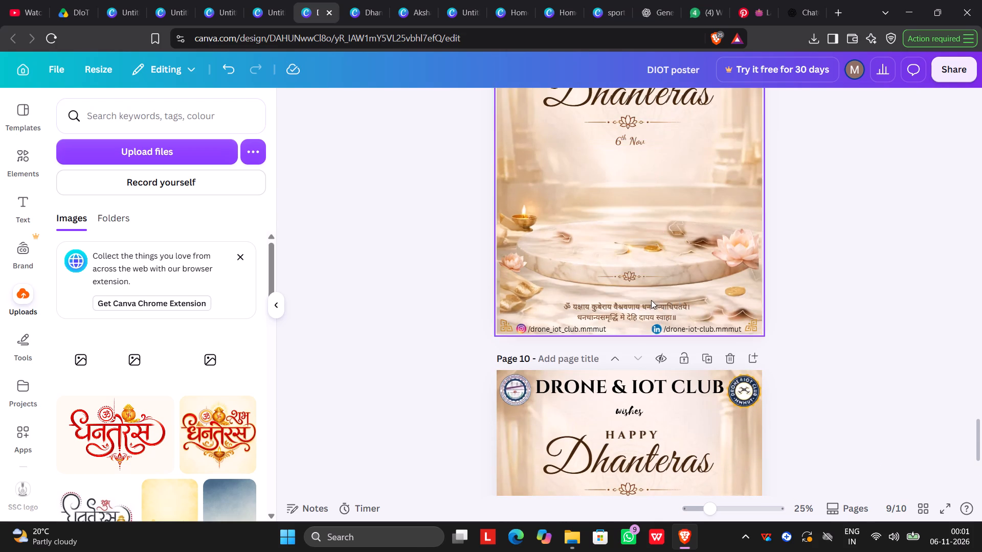
Look through the earlier pages of the DIOT poster for artwork to place on the empty podium.
{"action": "scroll", "coordinate": [695, 270], "scroll_direction": "up", "scroll_amount": 6}
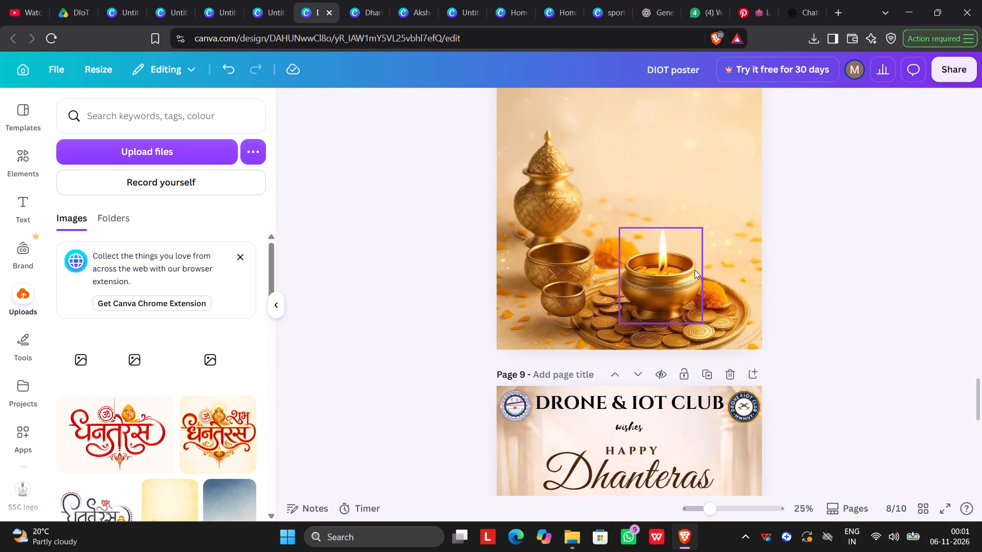
{"action": "scroll", "coordinate": [695, 270], "scroll_direction": "down", "scroll_amount": 4}
{"action": "scroll", "coordinate": [687, 269], "scroll_direction": "up", "scroll_amount": 17}
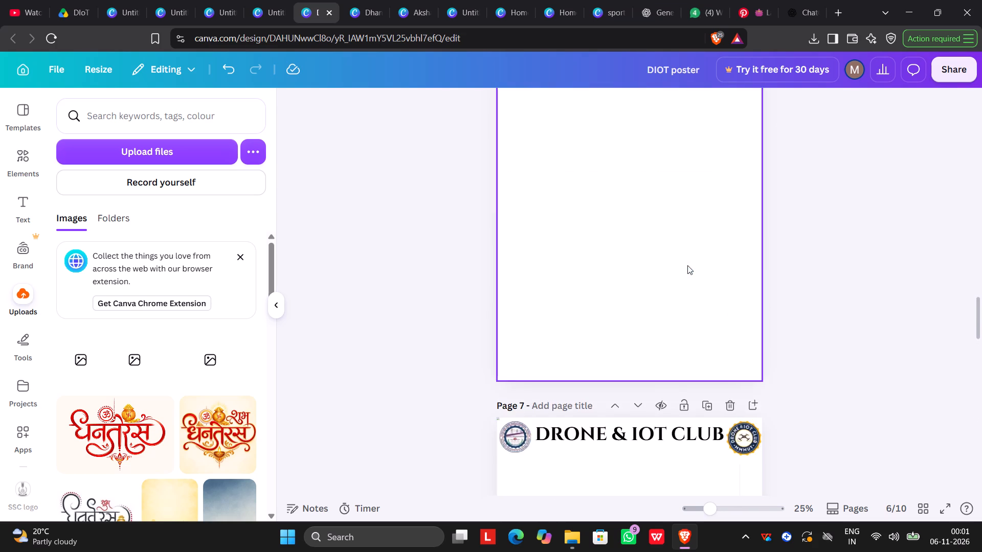
{"action": "scroll", "coordinate": [687, 265], "scroll_direction": "up", "scroll_amount": 17}
{"action": "scroll", "coordinate": [686, 264], "scroll_direction": "down", "scroll_amount": 13}
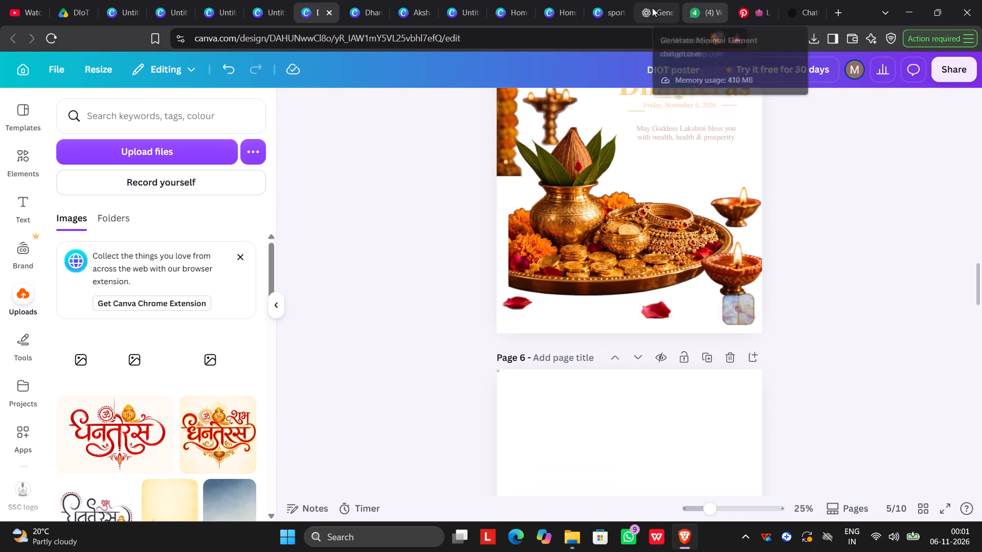
Switch to the sportsmmmut design and copy the kalash with its surrounding coins, beads and lotus flowers from page 18.
{"action": "left_click", "coordinate": [609, 10]}
{"action": "scroll", "coordinate": [678, 264], "scroll_direction": "down", "scroll_amount": 5}
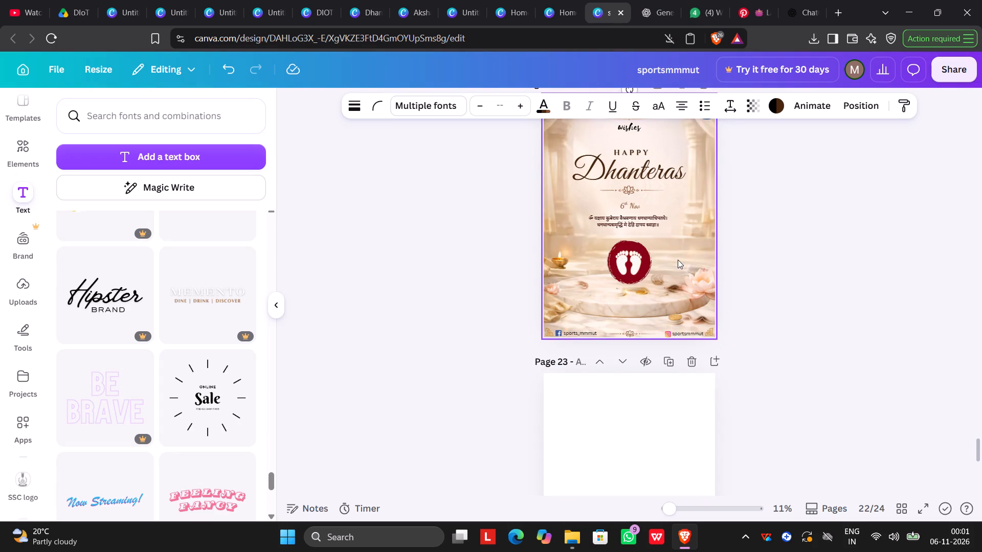
{"action": "scroll", "coordinate": [678, 257], "scroll_direction": "up", "scroll_amount": 16}
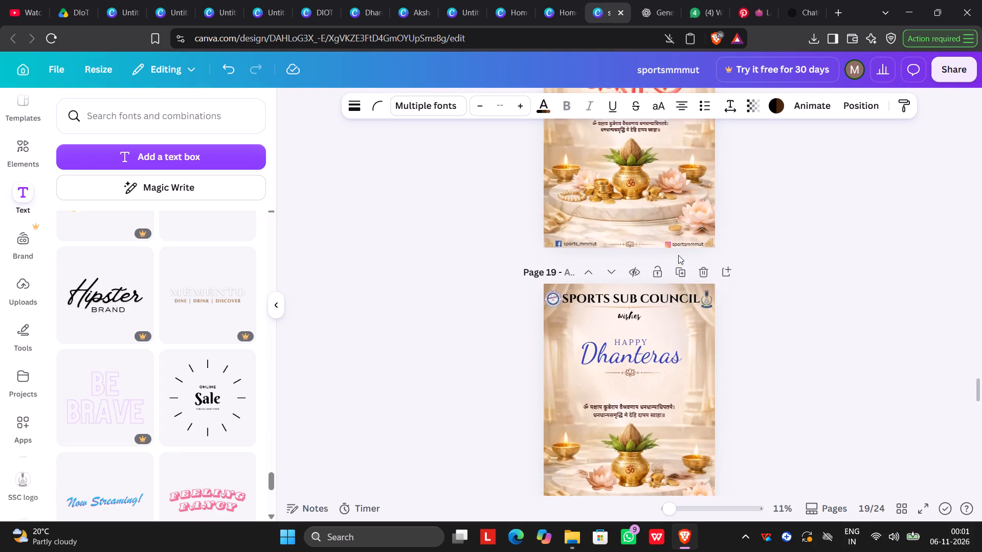
{"action": "scroll", "coordinate": [678, 255], "scroll_direction": "down", "scroll_amount": 2}
{"action": "scroll", "coordinate": [678, 255], "scroll_direction": "up", "scroll_amount": 4}
{"action": "scroll", "coordinate": [643, 269], "scroll_direction": "down", "scroll_amount": 1}
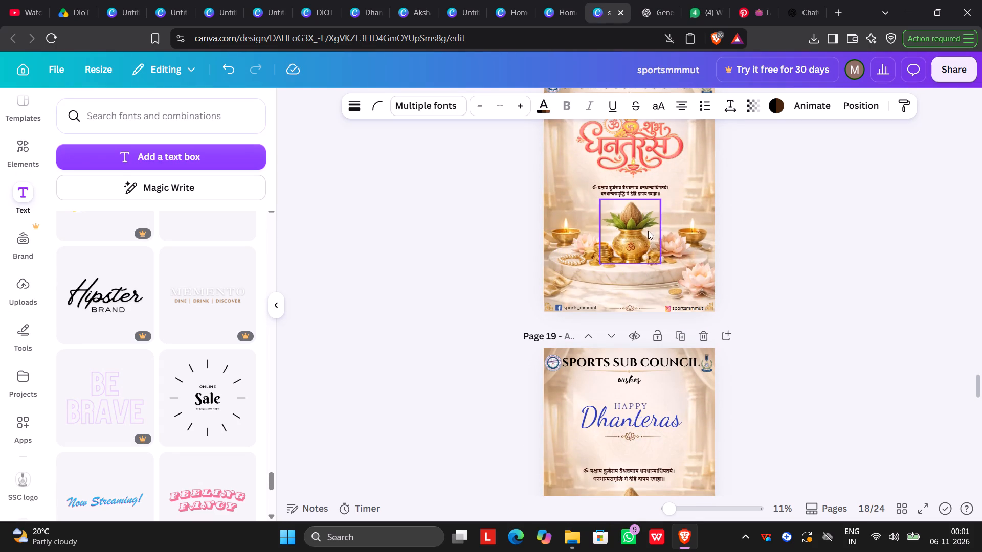
{"action": "left_click_drag", "start_coordinate": [591, 213], "coordinate": [638, 253]}
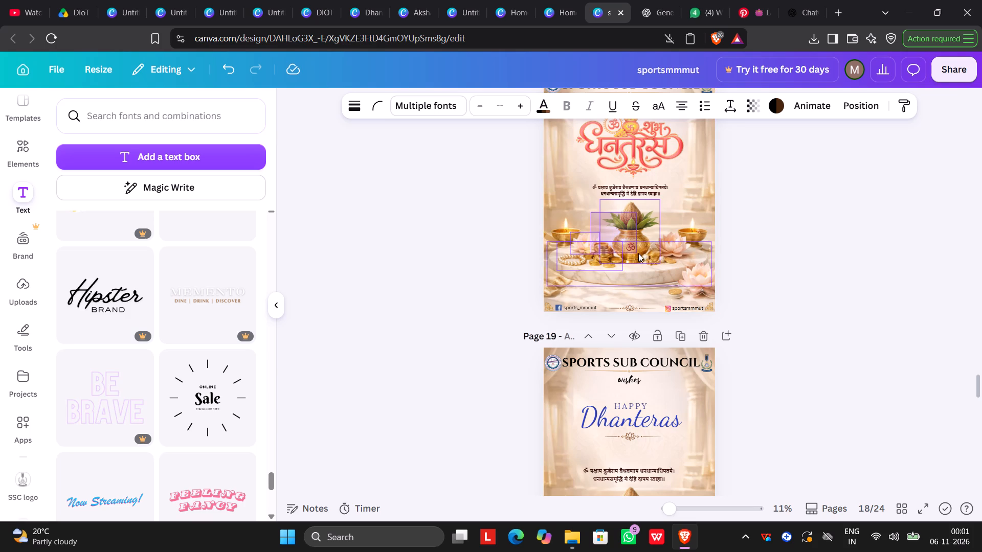
{"action": "left_click_drag", "start_coordinate": [638, 253], "coordinate": [662, 250]}
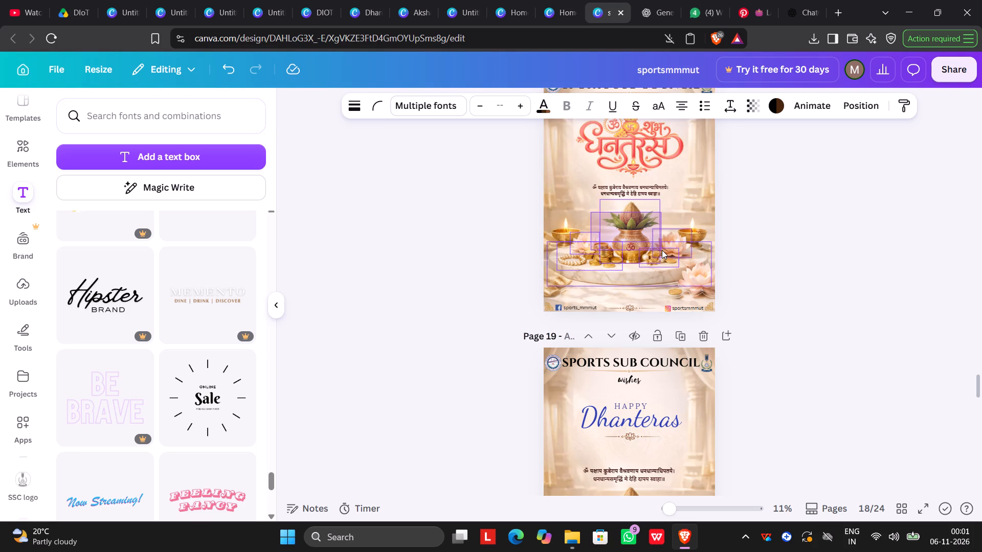
{"action": "left_click_drag", "start_coordinate": [662, 250], "coordinate": [662, 250]}
{"action": "key", "text": "ctrl+c"}
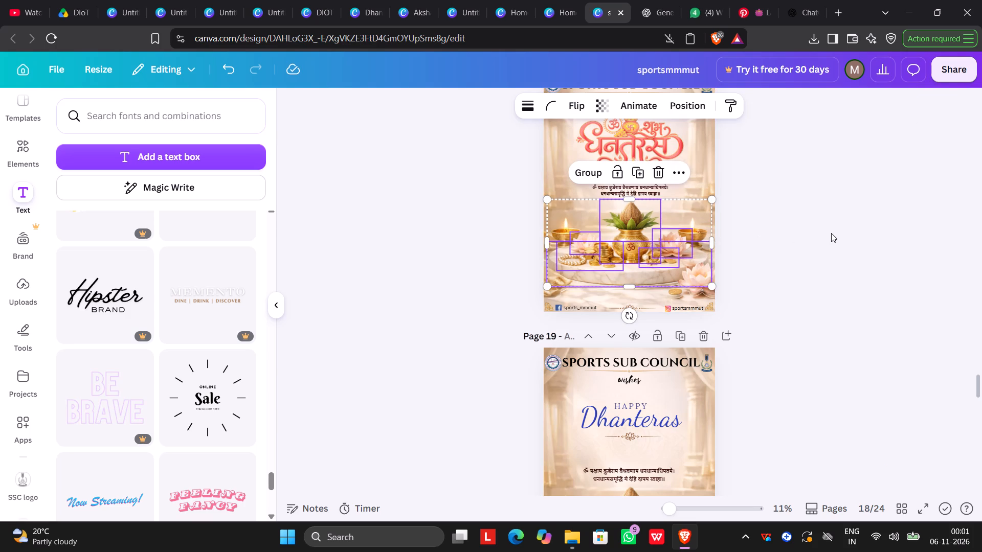
Look through the other Dhanteras poster pages of the sportsmmmut design and compare their central artwork with page 18.
{"action": "scroll", "coordinate": [828, 233], "scroll_direction": "down", "scroll_amount": 5}
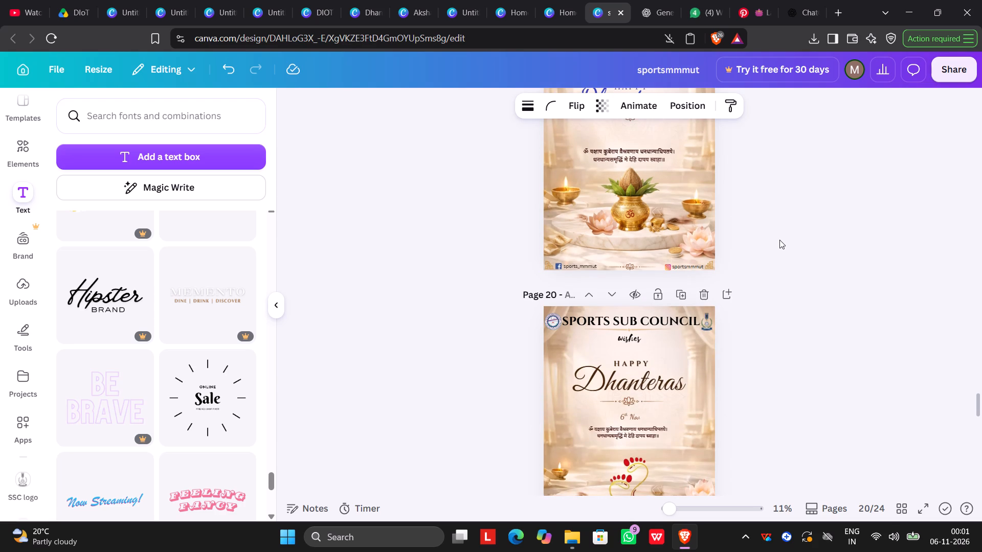
{"action": "scroll", "coordinate": [779, 240], "scroll_direction": "down", "scroll_amount": 9}
{"action": "scroll", "coordinate": [775, 237], "scroll_direction": "up", "scroll_amount": 12}
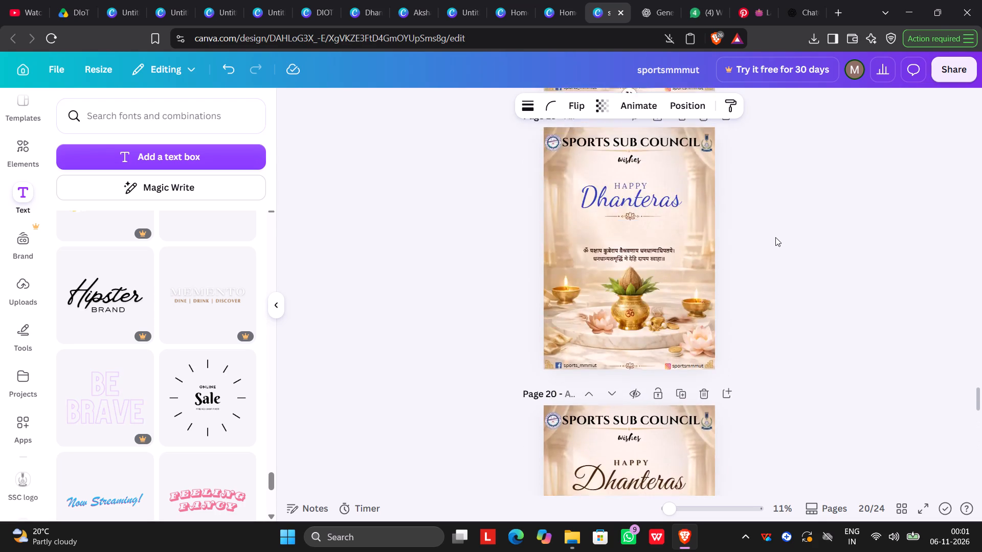
{"action": "scroll", "coordinate": [775, 237], "scroll_direction": "up", "scroll_amount": 3}
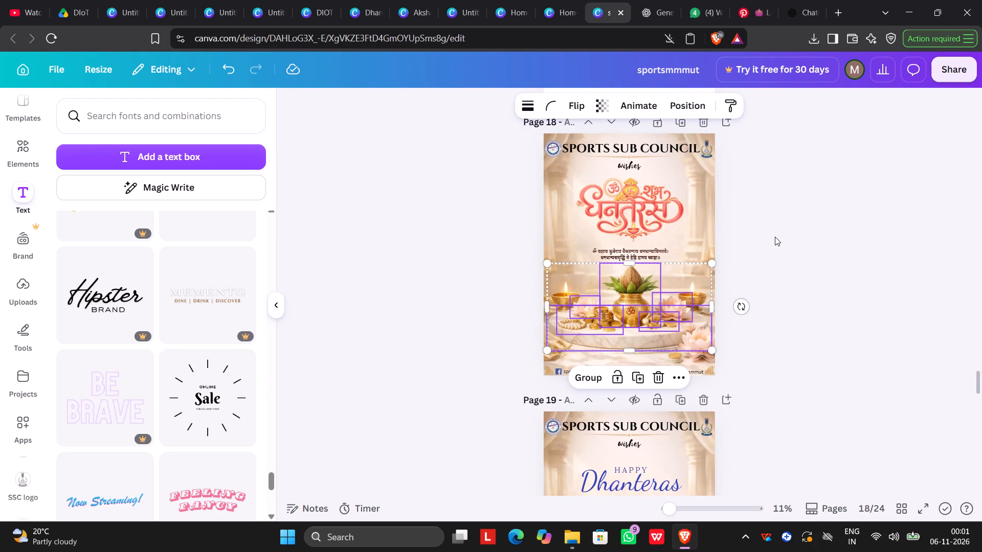
{"action": "scroll", "coordinate": [775, 237], "scroll_direction": "down", "scroll_amount": 4}
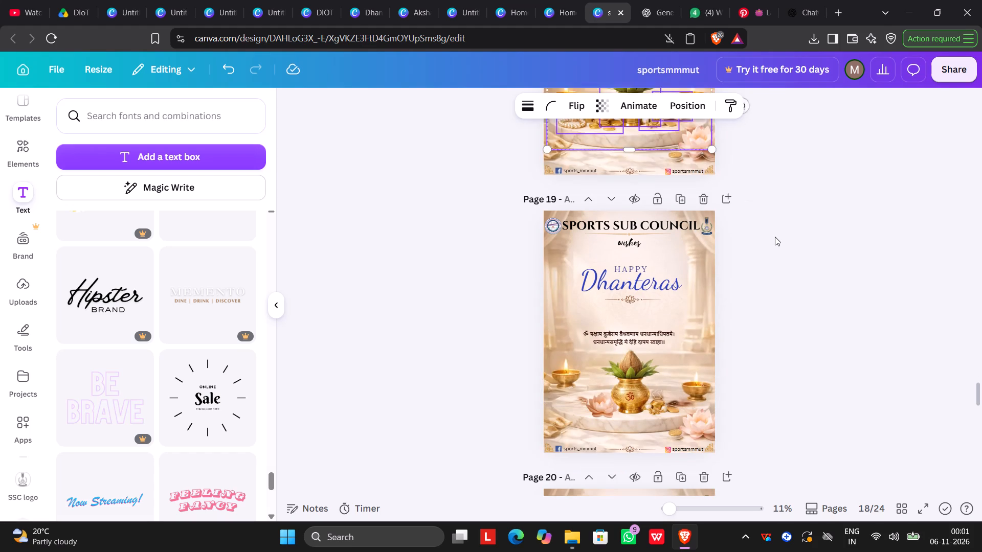
{"action": "scroll", "coordinate": [775, 237], "scroll_direction": "down", "scroll_amount": 4}
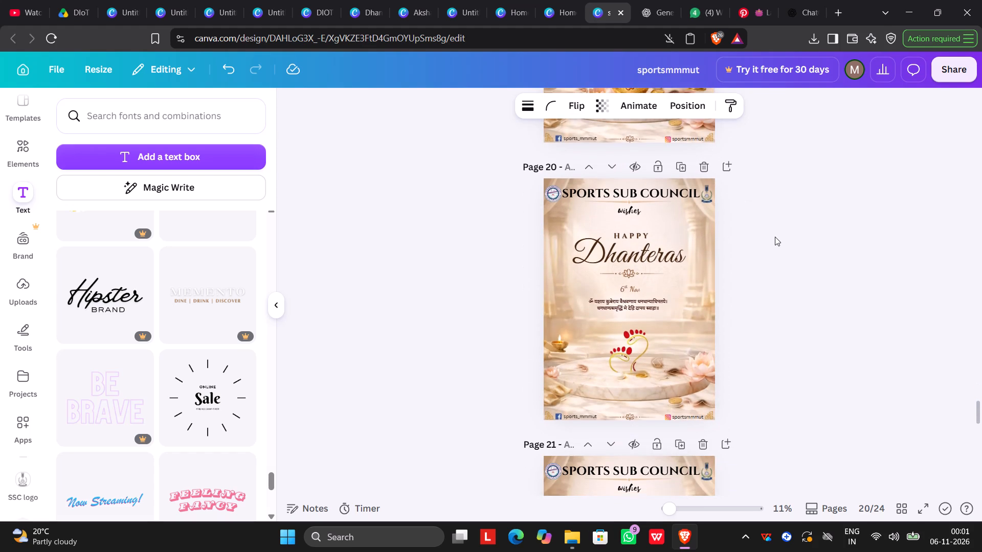
{"action": "scroll", "coordinate": [775, 237], "scroll_direction": "down", "scroll_amount": 2}
{"action": "scroll", "coordinate": [775, 237], "scroll_direction": "up", "scroll_amount": 16}
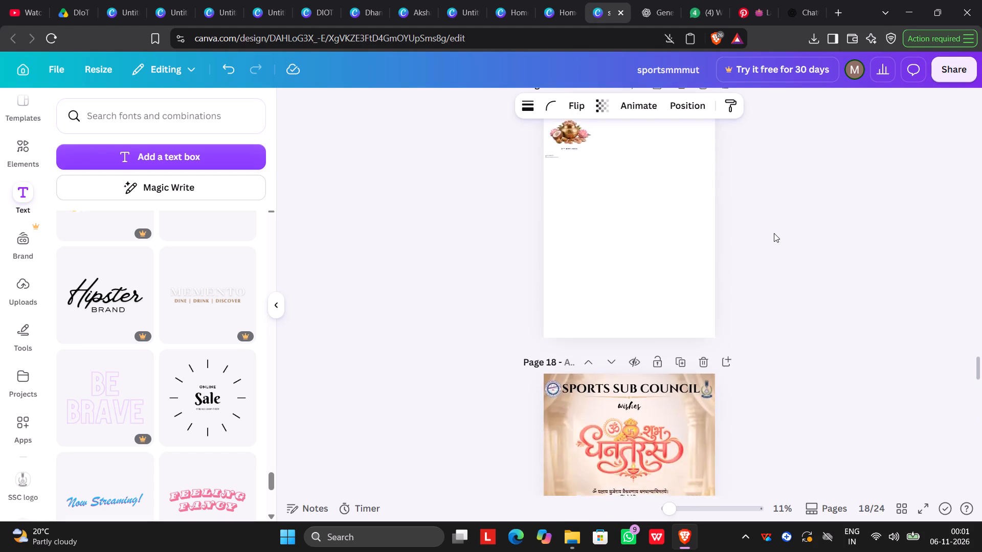
{"action": "scroll", "coordinate": [773, 231], "scroll_direction": "up", "scroll_amount": 14}
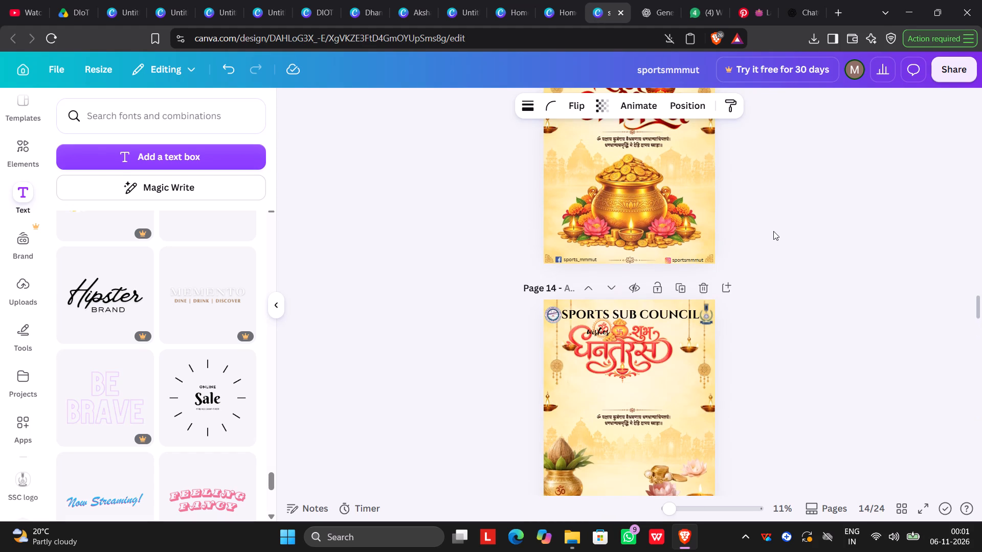
{"action": "scroll", "coordinate": [773, 231], "scroll_direction": "down", "scroll_amount": 18}
{"action": "scroll", "coordinate": [773, 231], "scroll_direction": "down", "scroll_amount": 4}
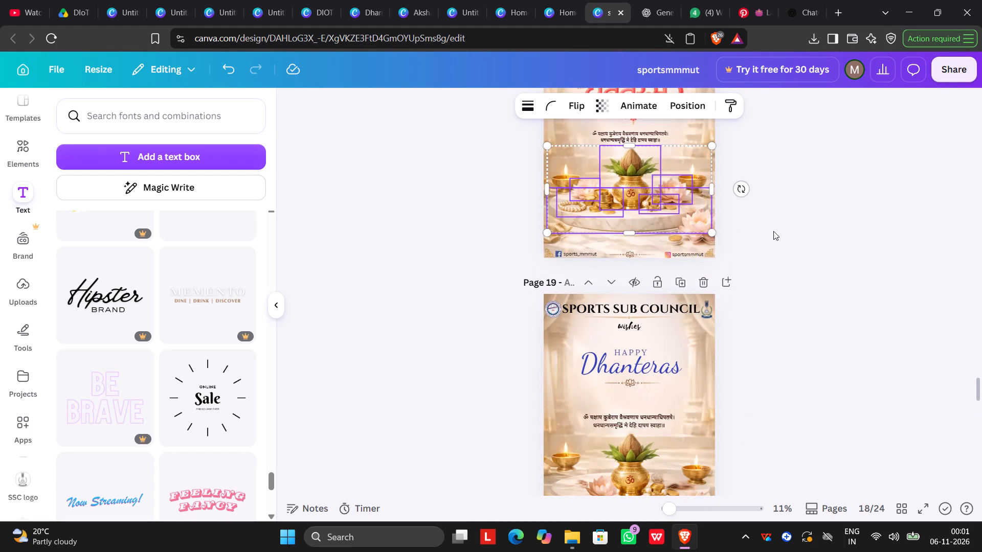
{"action": "scroll", "coordinate": [773, 231], "scroll_direction": "down", "scroll_amount": 4}
{"action": "left_click", "coordinate": [772, 231]}
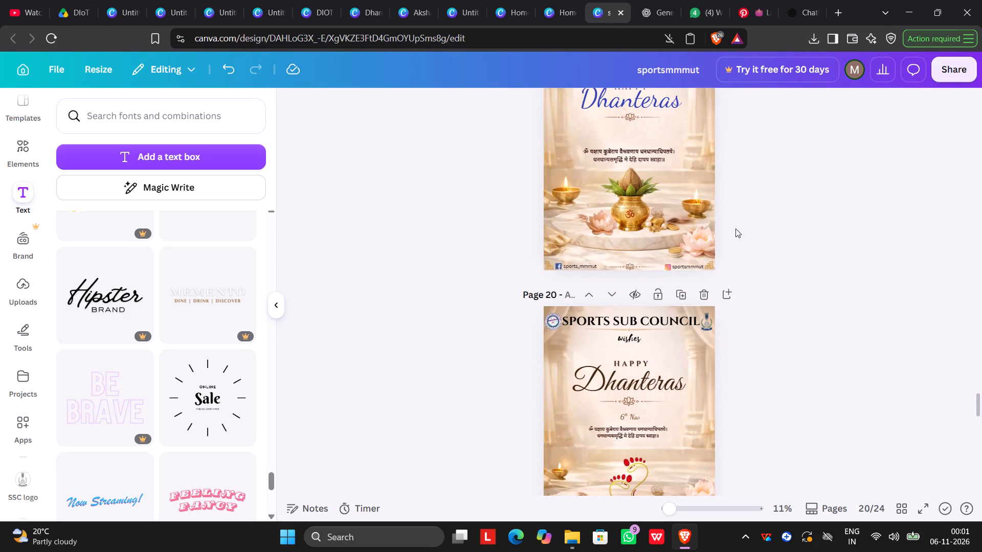
{"action": "scroll", "coordinate": [684, 222], "scroll_direction": "up", "scroll_amount": 4}
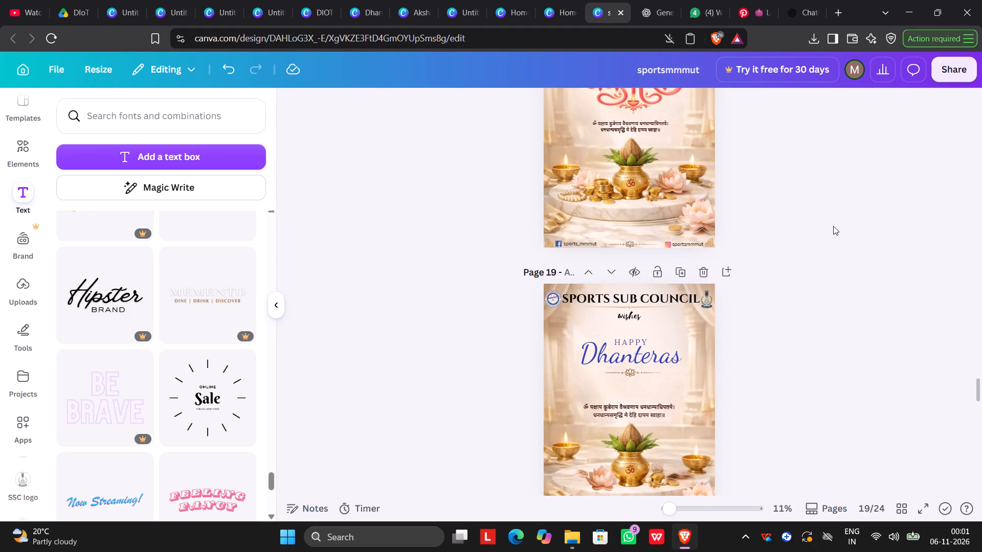
{"action": "scroll", "coordinate": [833, 226], "scroll_direction": "up", "scroll_amount": 1}
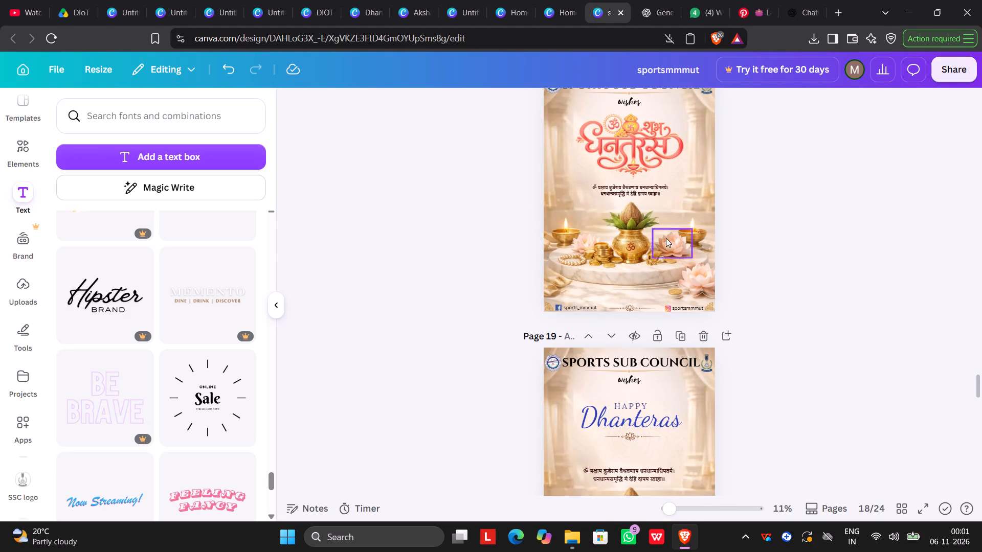
Select the kalash with its coins, beads, lotus flowers and marble podium on page 18 and copy them.
{"action": "scroll", "coordinate": [657, 245], "scroll_direction": "down", "scroll_amount": 5}
{"action": "scroll", "coordinate": [616, 244], "scroll_direction": "up", "scroll_amount": 4}
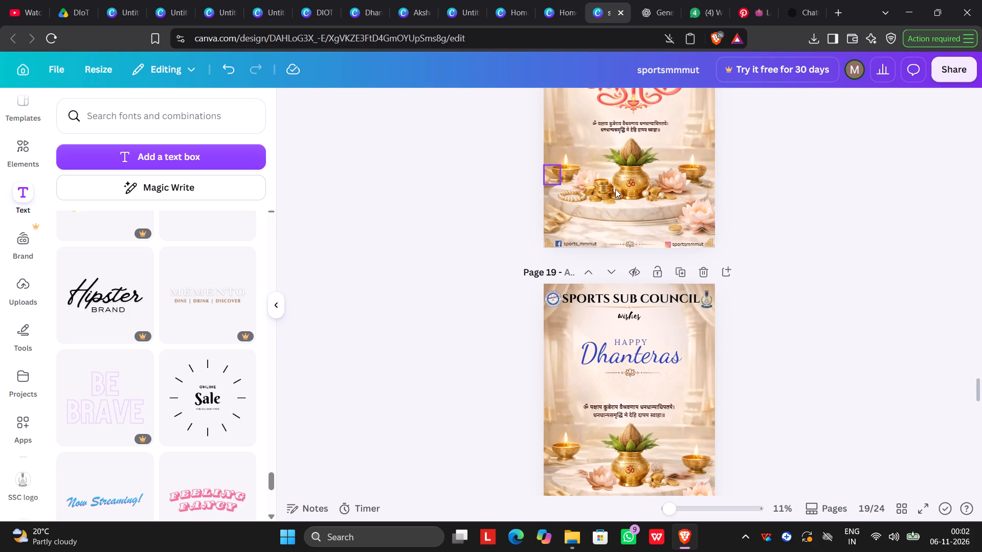
{"action": "left_click_drag", "start_coordinate": [551, 189], "coordinate": [584, 187]}
{"action": "right_click", "coordinate": [551, 189]}
{"action": "left_click", "coordinate": [822, 152]}
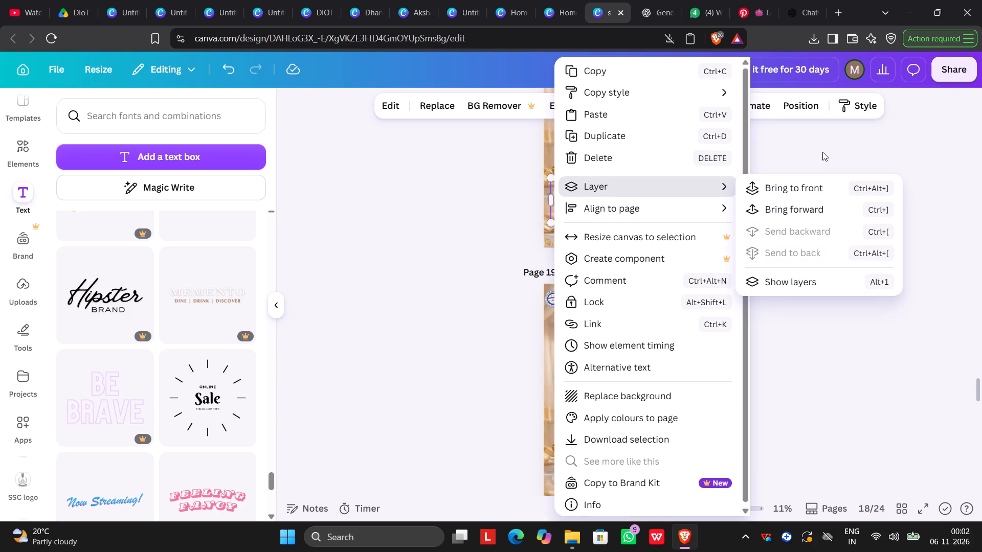
{"action": "left_click", "coordinate": [528, 191]}
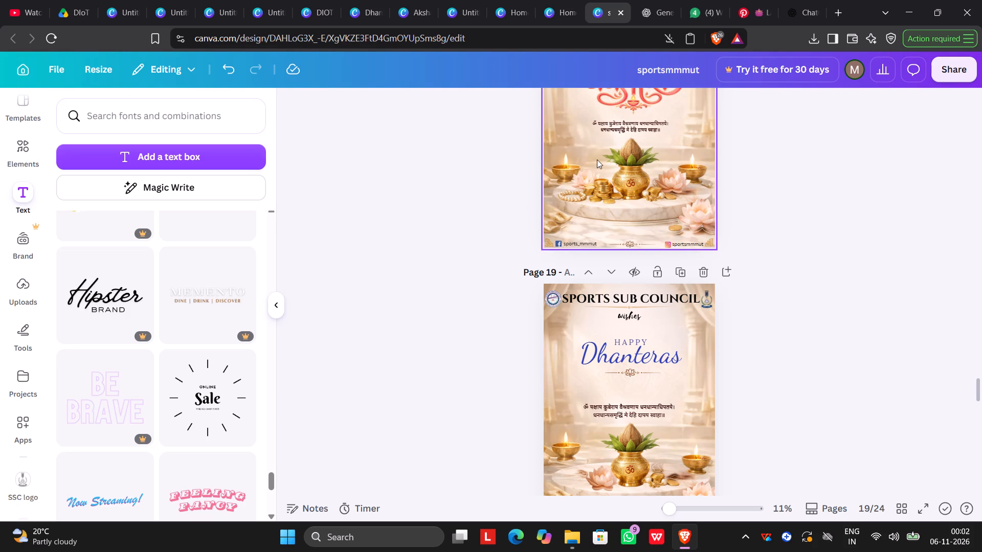
{"action": "left_click_drag", "start_coordinate": [597, 159], "coordinate": [667, 195]}
{"action": "key", "text": "ctrl+c"}
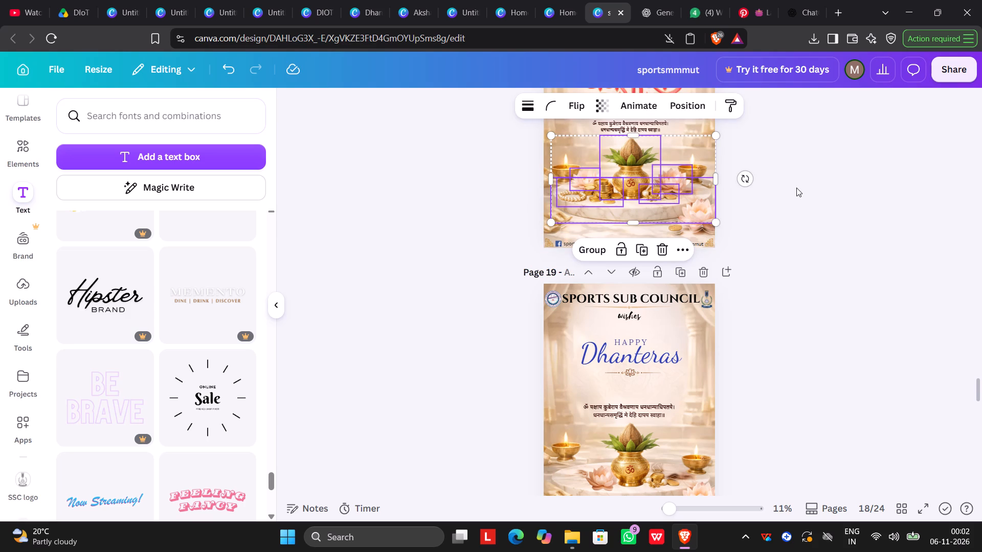
Switch to the DIOT poster design, paste the kalash artwork on page 9 and lower it onto the podium.
{"action": "left_click", "coordinate": [327, 13]}
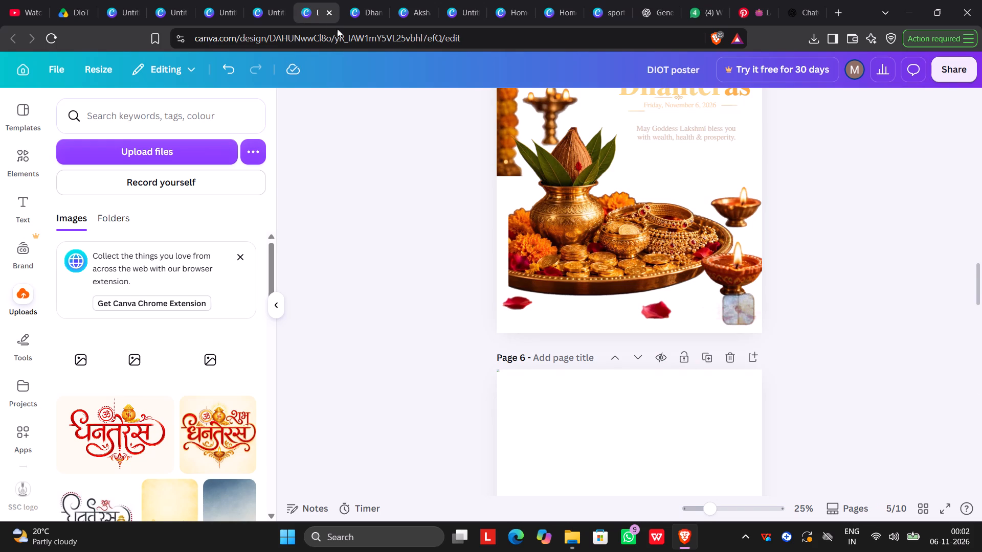
{"action": "scroll", "coordinate": [708, 302], "scroll_direction": "down", "scroll_amount": 20}
{"action": "scroll", "coordinate": [708, 302], "scroll_direction": "down", "scroll_amount": 10}
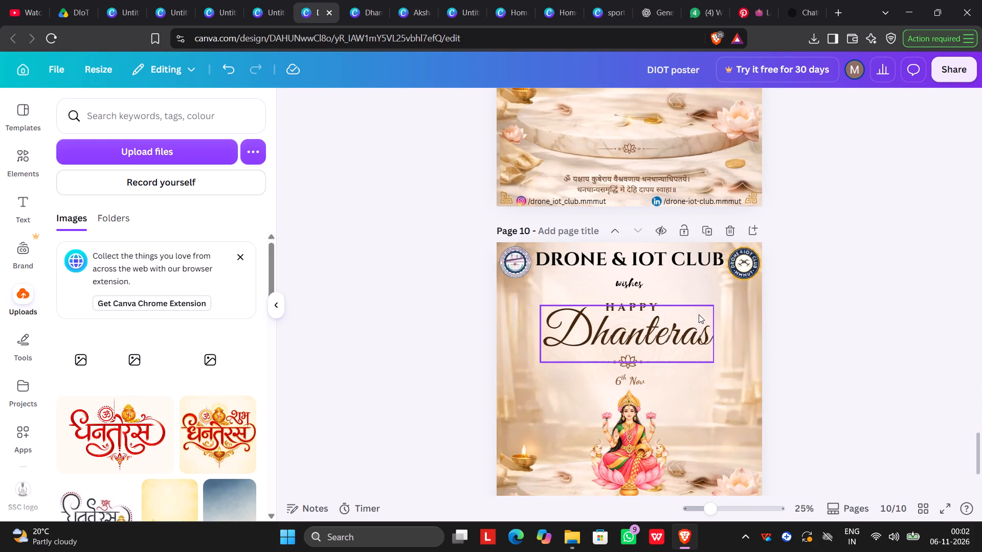
{"action": "scroll", "coordinate": [699, 314], "scroll_direction": "down", "scroll_amount": 1}
{"action": "scroll", "coordinate": [619, 290], "scroll_direction": "up", "scroll_amount": 5}
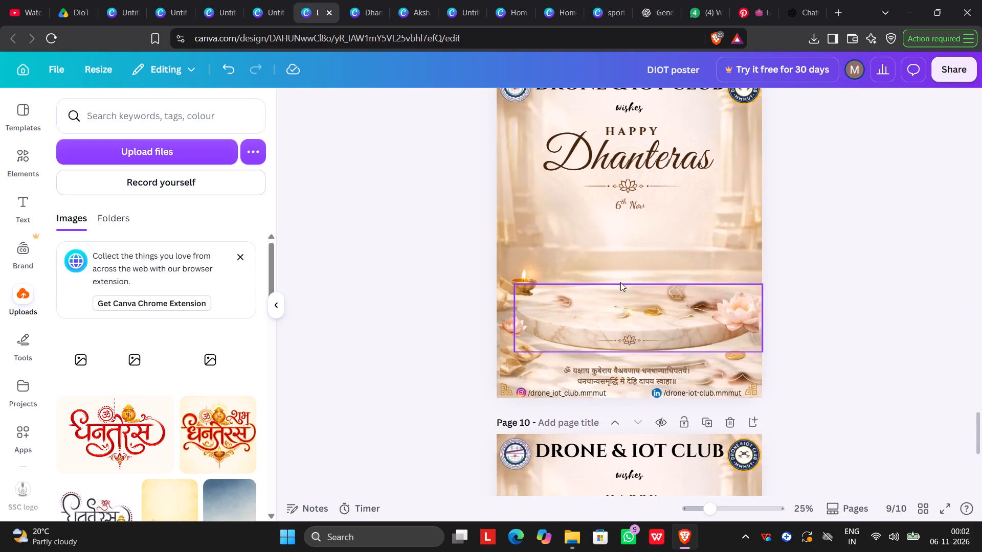
{"action": "left_click", "coordinate": [624, 256]}
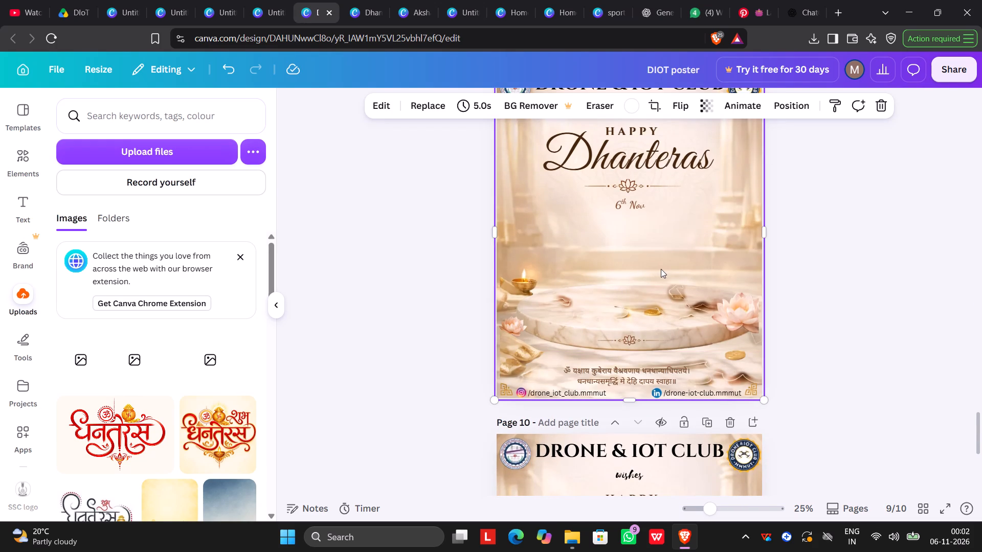
{"action": "key", "text": "ctrl+v"}
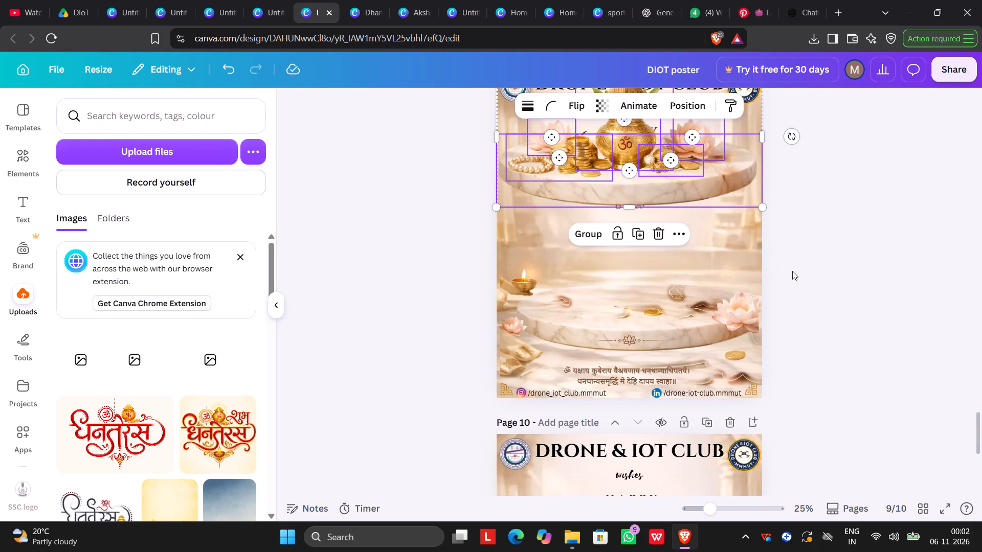
{"action": "key", "text": "Down"}
{"action": "key", "text": "Down"}
{"action": "key", "text": "Down"}
{"action": "key", "text": "Down"}
{"action": "key", "text": "Down"}
{"action": "key", "text": "Down"}
{"action": "key", "text": "Down"}
{"action": "key", "text": "Down"}
{"action": "key", "text": "Down"}
{"action": "key", "text": "Down"}
{"action": "key", "text": "Down"}
{"action": "key", "text": "Down"}
{"action": "key", "text": "Down"}
{"action": "key", "text": "Down"}
{"action": "key", "text": "Down"}
{"action": "key", "text": "Down"}
{"action": "key", "text": "Down"}
{"action": "key", "text": "Down"}
{"action": "key", "text": "Down"}
{"action": "key", "text": "Down"}
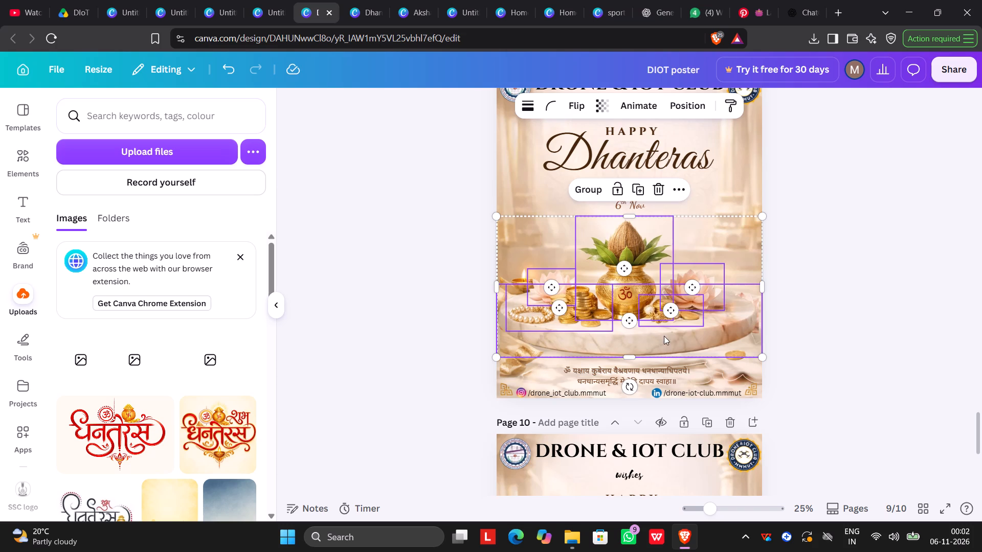
Delete the pasted marble podium from page 9, keeping the one in the background.
{"action": "left_click", "coordinate": [696, 344]}
{"action": "left_click", "coordinate": [749, 328]}
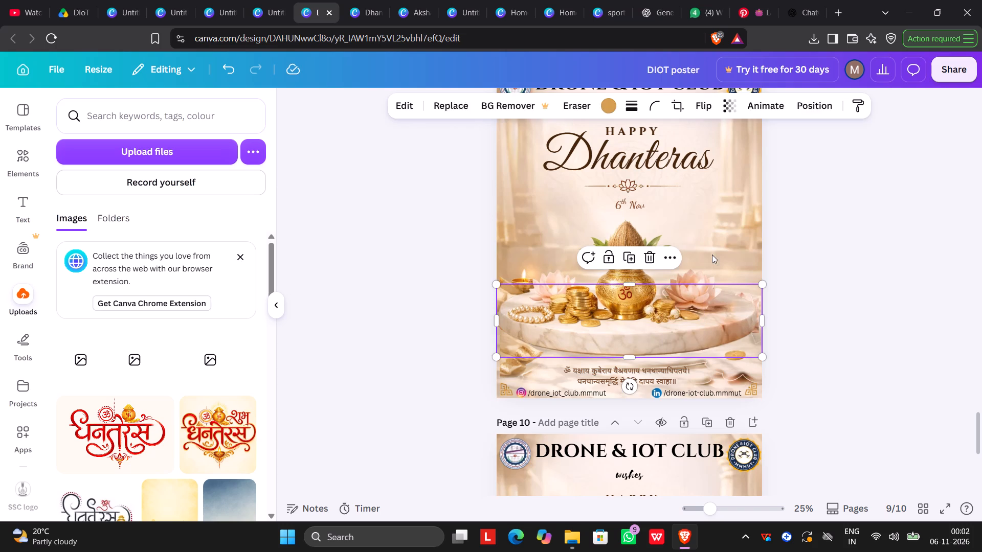
{"action": "left_click", "coordinate": [646, 258]}
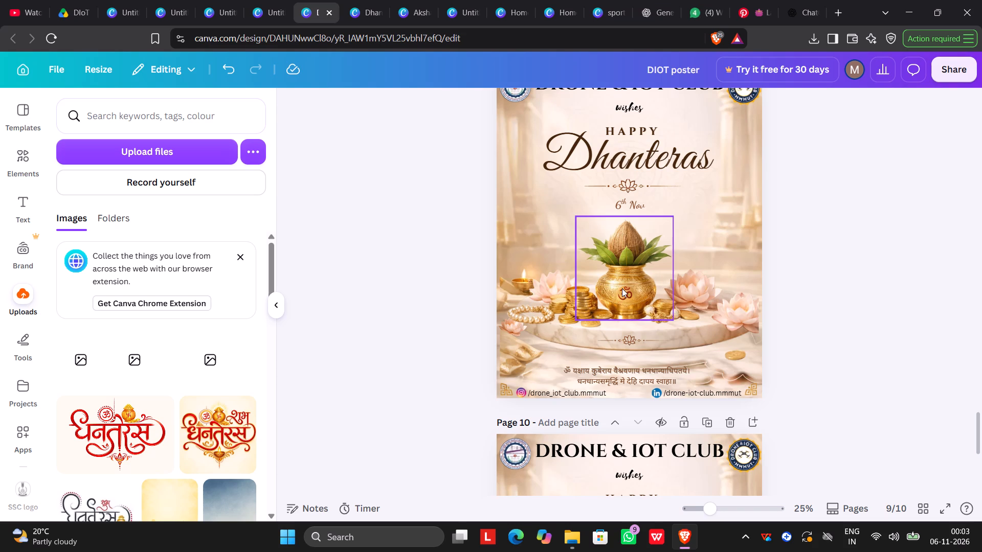
Delete the coin stack with beads and the lotus to the left of the kalash.
{"action": "left_click", "coordinate": [529, 316]}
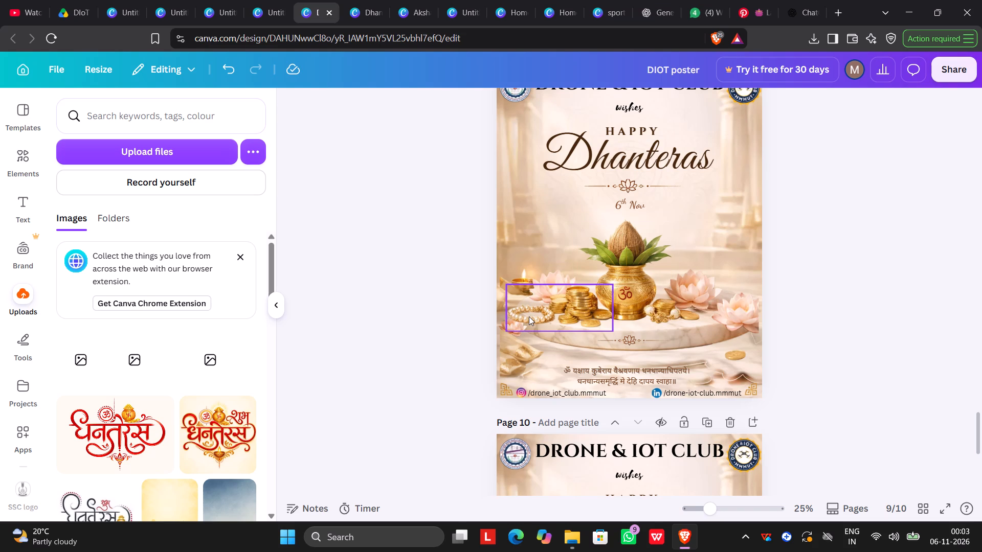
{"action": "left_click", "coordinate": [584, 261]}
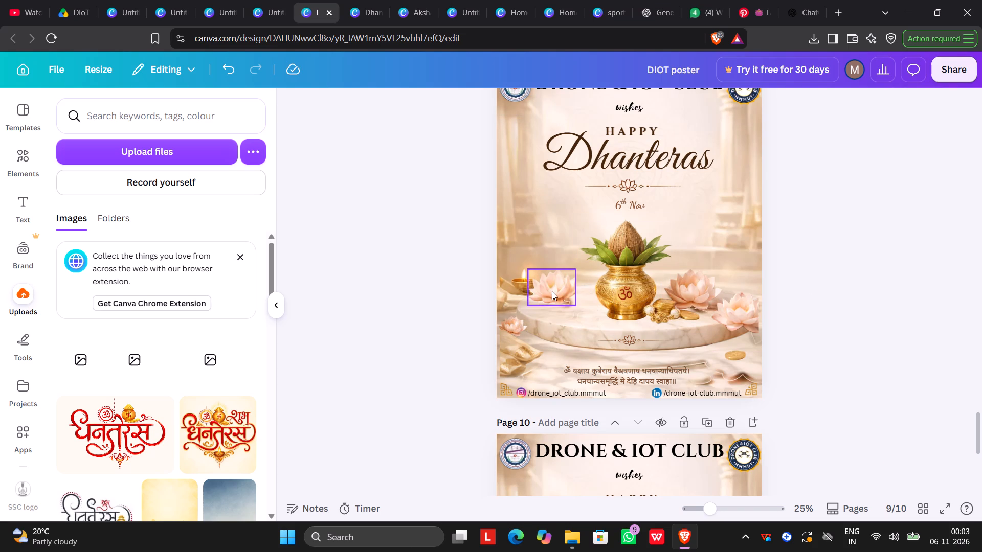
{"action": "left_click", "coordinate": [561, 289]}
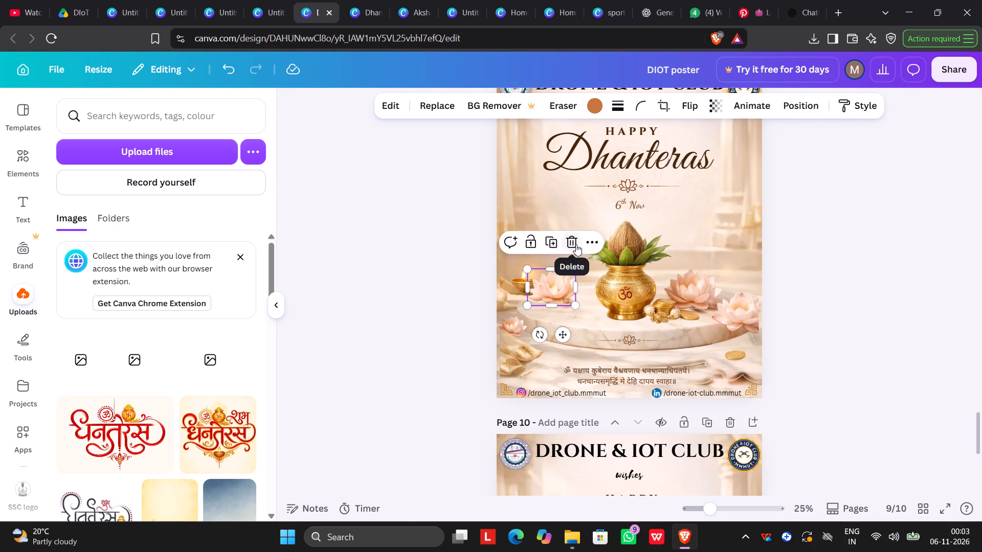
{"action": "left_click", "coordinate": [576, 244]}
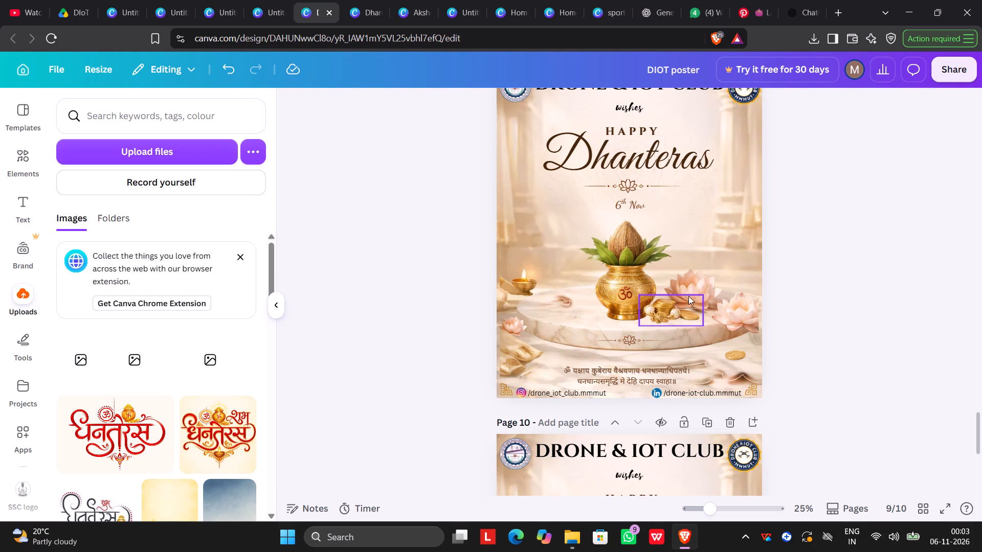
Move the remaining pasted lotus from the right of the kalash to its left side on the podium.
{"action": "left_click", "coordinate": [698, 289]}
{"action": "left_click_drag", "start_coordinate": [698, 289], "coordinate": [582, 303]}
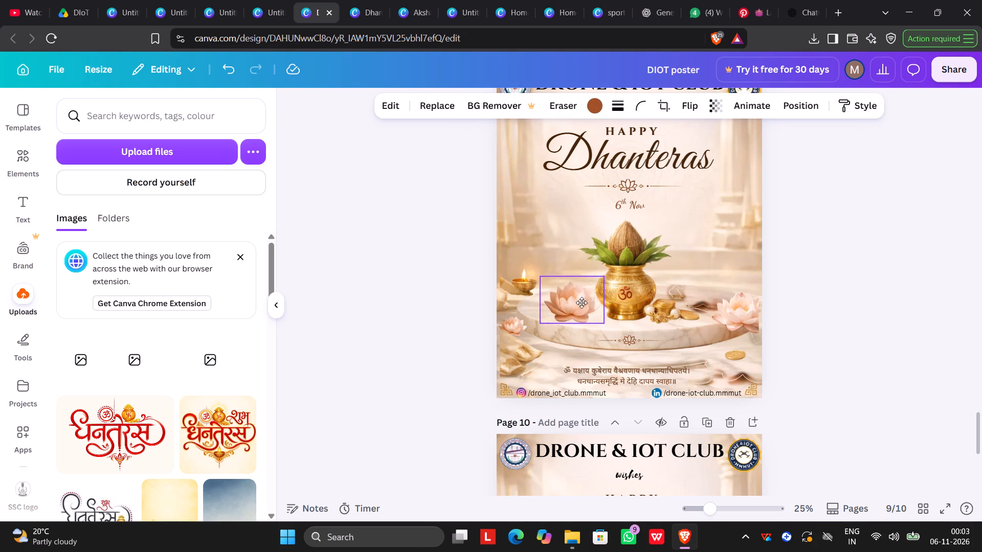
{"action": "left_click_drag", "start_coordinate": [582, 303], "coordinate": [590, 309]}
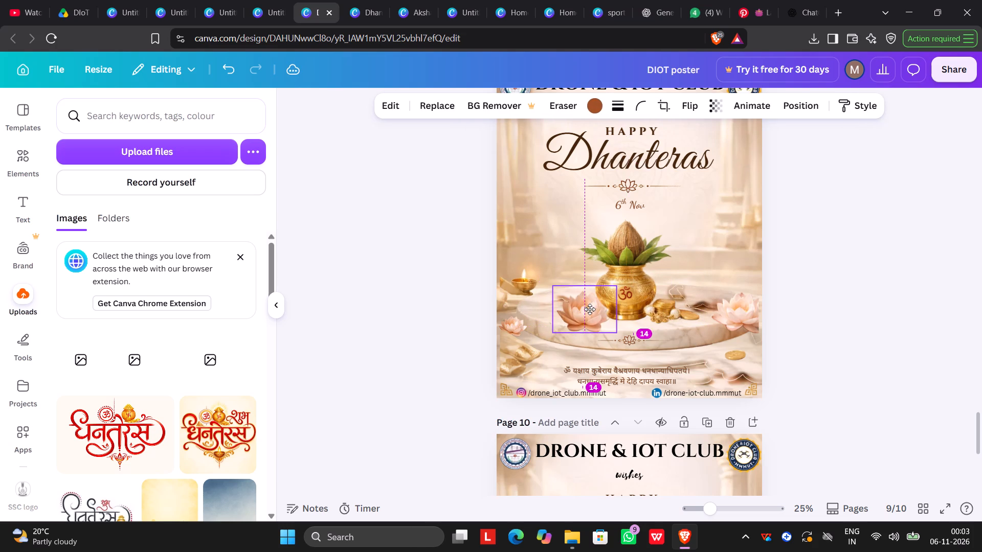
{"action": "left_click_drag", "start_coordinate": [590, 309], "coordinate": [590, 307]}
{"action": "left_click", "coordinate": [851, 287]}
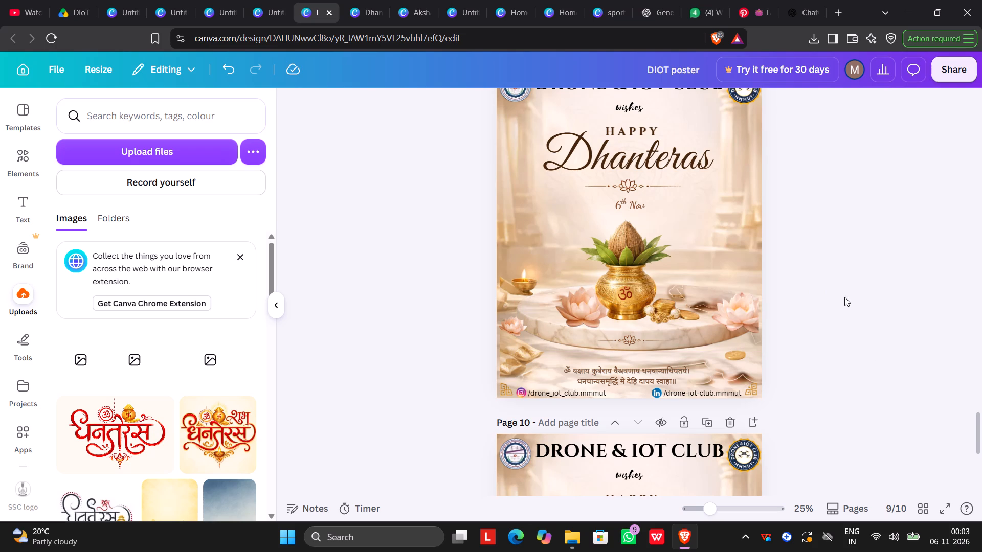
Shrink the kalash slightly and centre it horizontally on the podium.
{"action": "scroll", "coordinate": [843, 293], "scroll_direction": "up", "scroll_amount": 1}
{"action": "scroll", "coordinate": [843, 293], "scroll_direction": "down", "scroll_amount": 2}
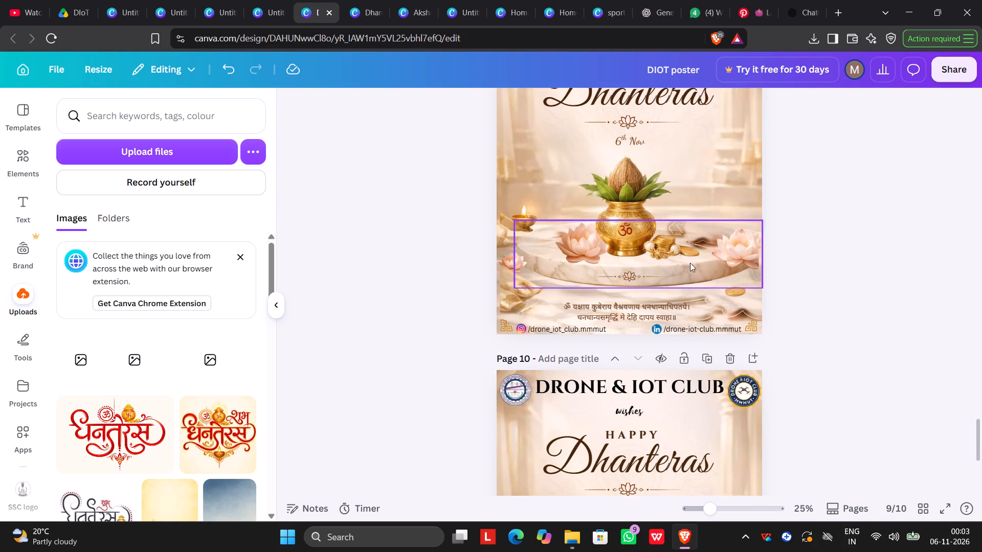
{"action": "left_click", "coordinate": [627, 223]}
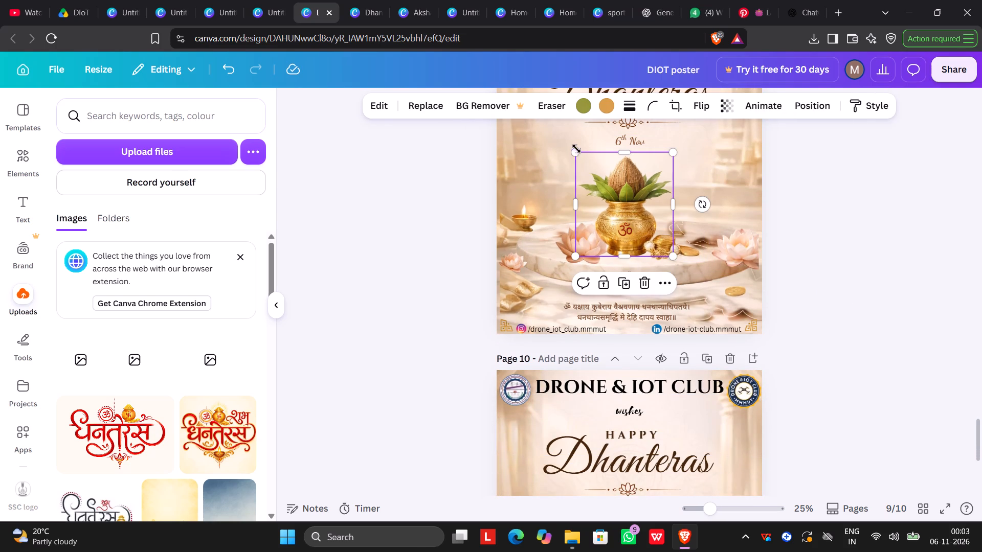
{"action": "left_click_drag", "start_coordinate": [576, 153], "coordinate": [587, 168]}
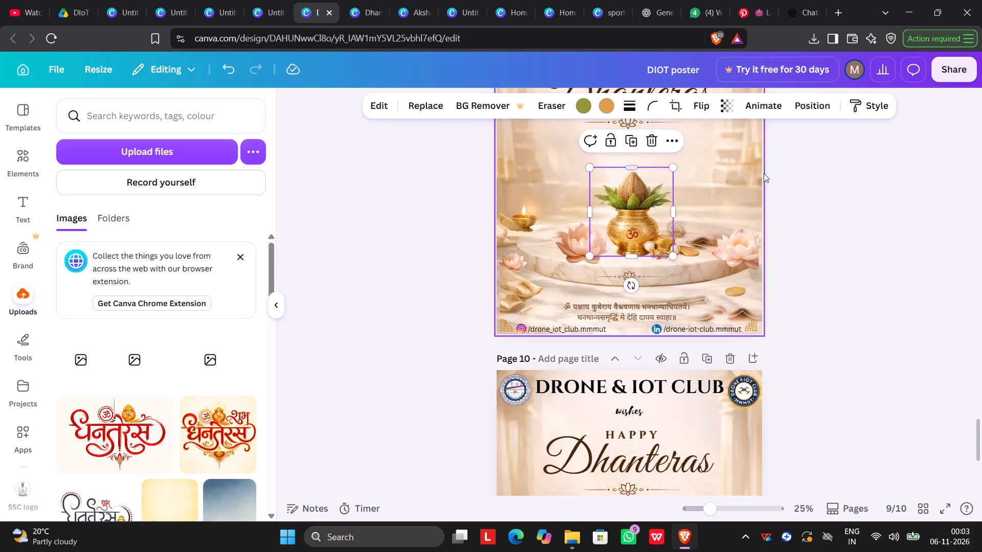
{"action": "left_click", "coordinate": [795, 176]}
{"action": "scroll", "coordinate": [822, 222], "scroll_direction": "up", "scroll_amount": 1}
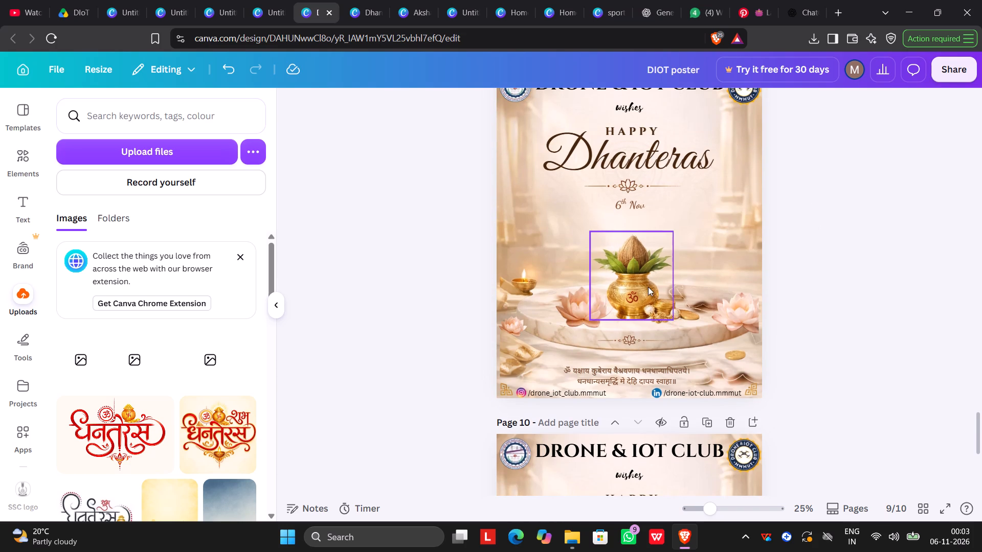
{"action": "left_click", "coordinate": [648, 287]}
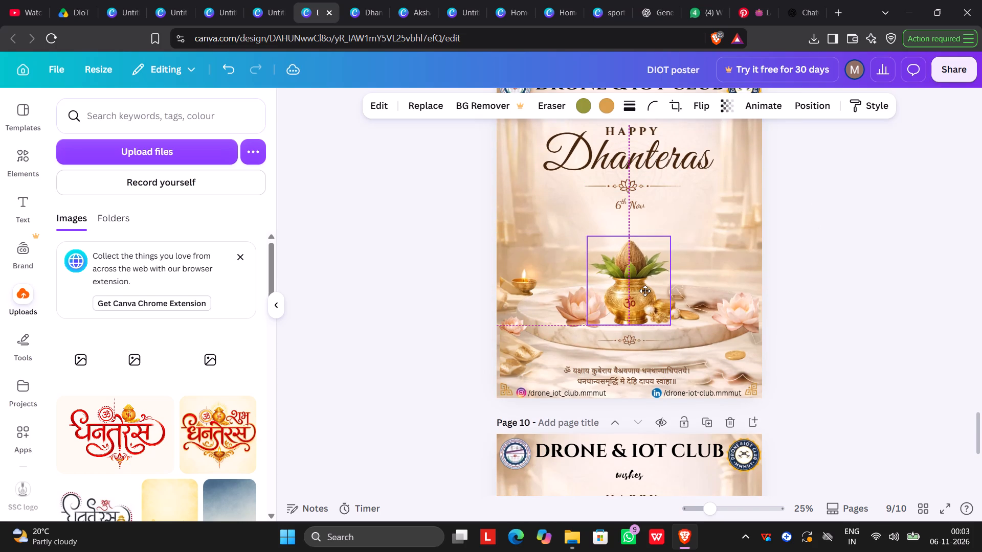
{"action": "left_click", "coordinate": [846, 263]}
Lower the small coin pile slightly and move the pasted lotus closer to the kalash.
{"action": "left_click", "coordinate": [661, 303]}
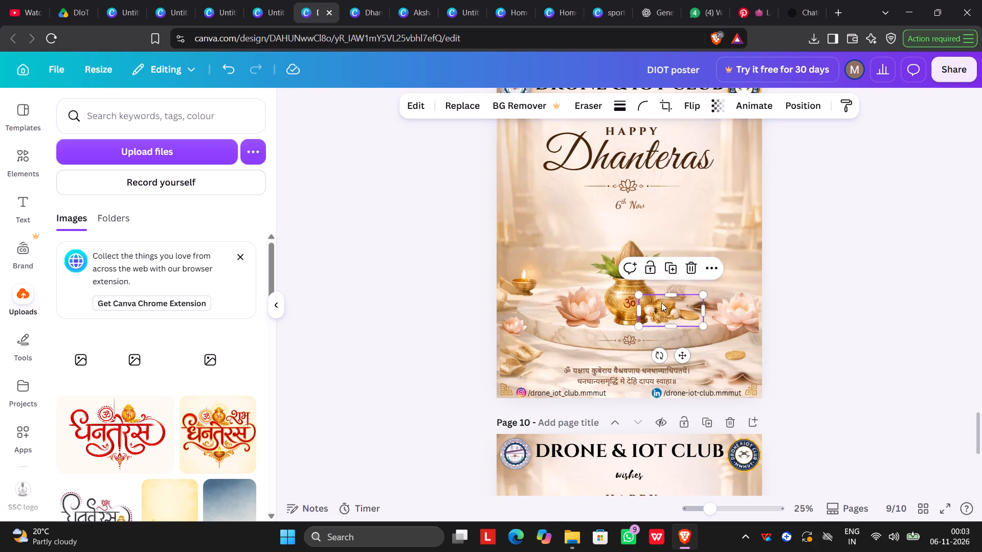
{"action": "left_click", "coordinate": [782, 260]}
{"action": "left_click_drag", "start_coordinate": [584, 301], "coordinate": [597, 304]}
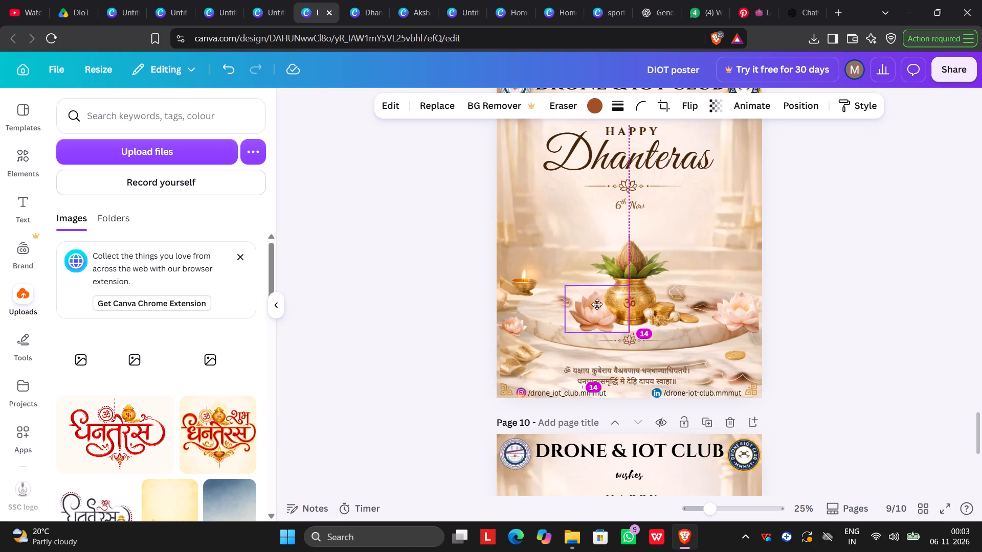
{"action": "left_click_drag", "start_coordinate": [597, 304], "coordinate": [597, 302]}
{"action": "left_click", "coordinate": [845, 272]}
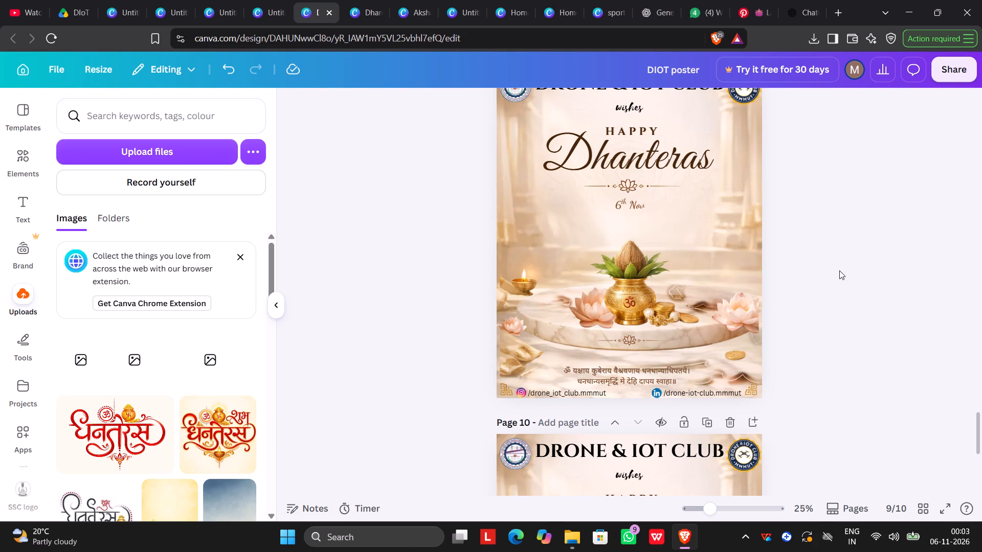
Raise the Sanskrit mantra text on page 9 slightly so it sits between the podium and the social media handles.
{"action": "scroll", "coordinate": [817, 252], "scroll_direction": "up", "scroll_amount": 1}
{"action": "scroll", "coordinate": [813, 257], "scroll_direction": "down", "scroll_amount": 2}
{"action": "scroll", "coordinate": [804, 259], "scroll_direction": "up", "scroll_amount": 1}
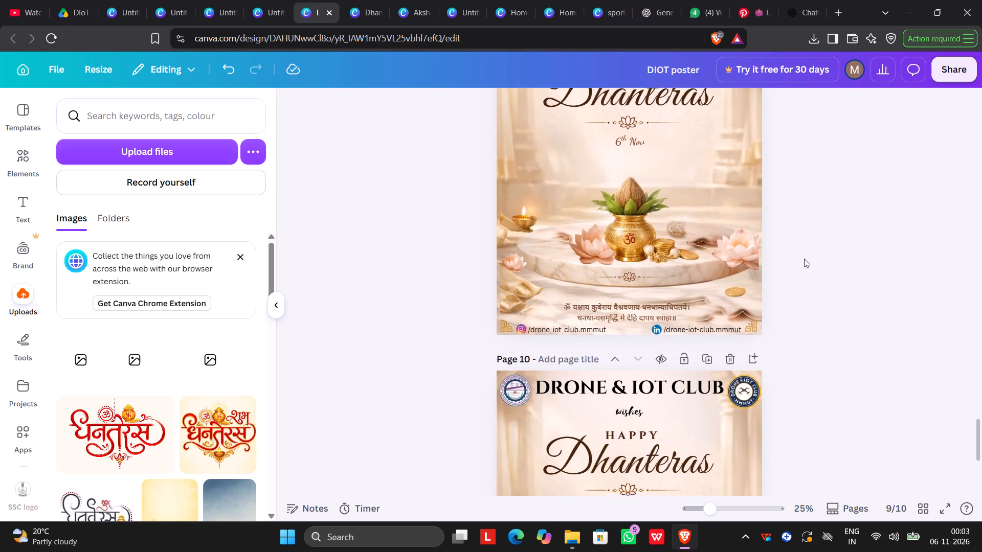
{"action": "scroll", "coordinate": [804, 259], "scroll_direction": "up", "scroll_amount": 1}
{"action": "scroll", "coordinate": [804, 259], "scroll_direction": "down", "scroll_amount": 2}
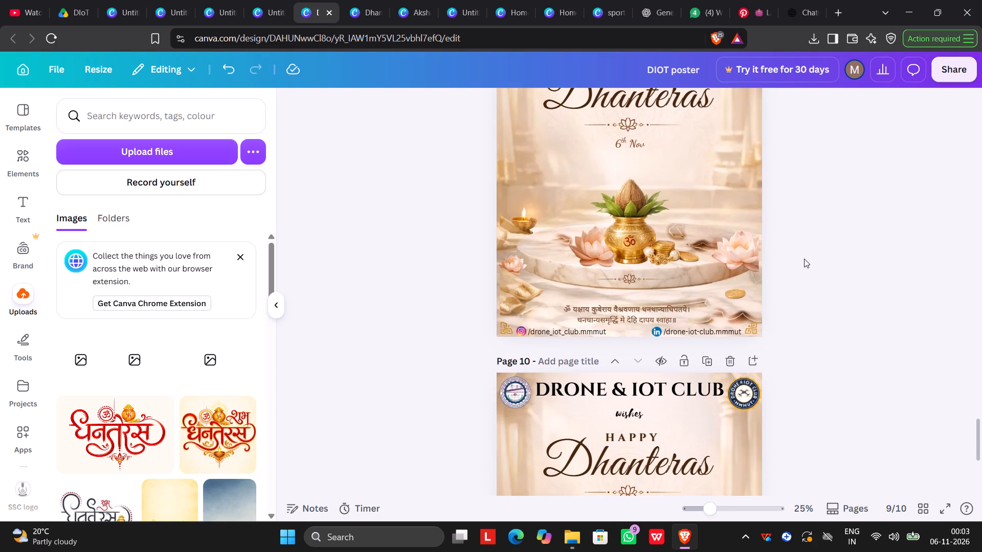
{"action": "left_click", "coordinate": [646, 311]}
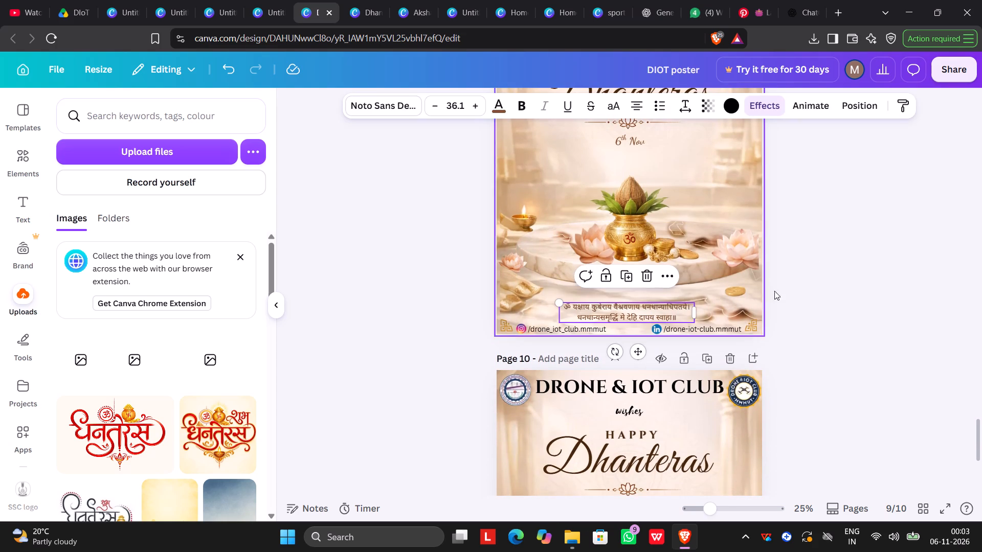
{"action": "key", "text": "Up"}
{"action": "key", "text": "Up"}
{"action": "key", "text": "Up"}
{"action": "key", "text": "Up"}
{"action": "key", "text": "Up"}
{"action": "key", "text": "Up"}
{"action": "key", "text": "Up"}
{"action": "key", "text": "Up"}
{"action": "key", "text": "Up"}
{"action": "key", "text": "Up"}
{"action": "key", "text": "Up"}
{"action": "key", "text": "Up"}
{"action": "key", "text": "Up"}
{"action": "key", "text": "Up"}
{"action": "key", "text": "Up"}
{"action": "key", "text": "Up"}
{"action": "key", "text": "Up"}
{"action": "key", "text": "Up"}
{"action": "key", "text": "Up"}
{"action": "key", "text": "Up"}
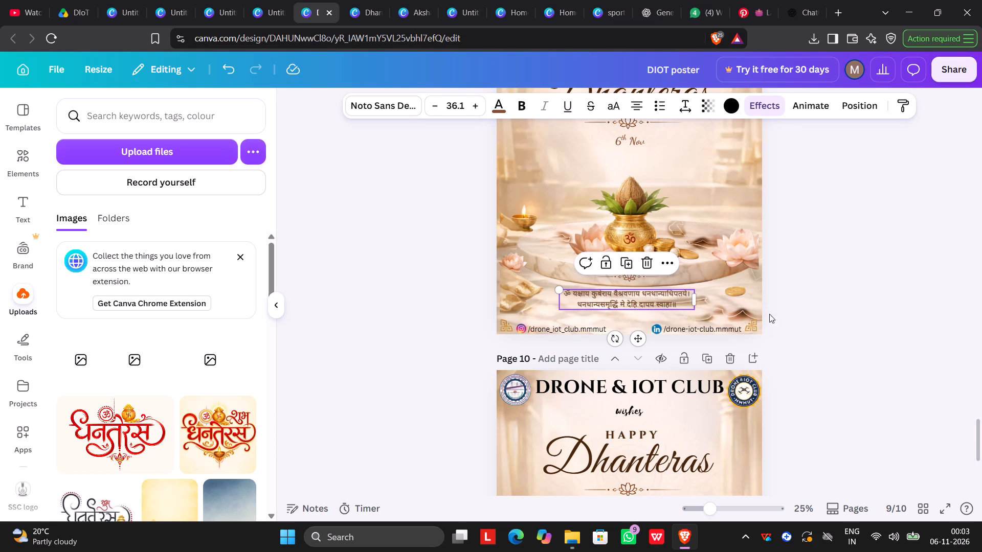
{"action": "key", "text": "Down"}
{"action": "key", "text": "Down"}
{"action": "key", "text": "Down"}
{"action": "key", "text": "Down"}
{"action": "key", "text": "Down"}
{"action": "key", "text": "Down"}
{"action": "key", "text": "Down"}
{"action": "key", "text": "Down"}
{"action": "key", "text": "Down"}
{"action": "key", "text": "Down"}
{"action": "key", "text": "Down"}
{"action": "key", "text": "Down"}
{"action": "key", "text": "Down"}
{"action": "key", "text": "Down"}
{"action": "key", "text": "Down"}
{"action": "key", "text": "Down"}
{"action": "key", "text": "Down"}
{"action": "key", "text": "Down"}
{"action": "key", "text": "Down"}
{"action": "key", "text": "Down"}
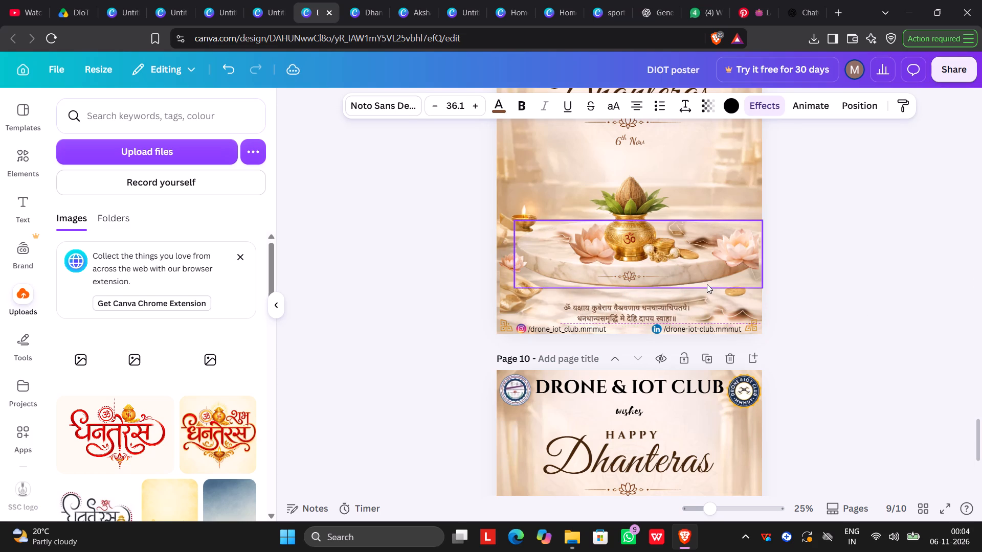
{"action": "key", "text": "Up"}
{"action": "key", "text": "Up"}
{"action": "key", "text": "Up"}
{"action": "key", "text": "Up"}
{"action": "key", "text": "Up"}
{"action": "key", "text": "Up"}
{"action": "key", "text": "Up"}
{"action": "key", "text": "Up"}
{"action": "key", "text": "Up"}
{"action": "key", "text": "Up"}
{"action": "key", "text": "Up"}
{"action": "key", "text": "Up"}
{"action": "key", "text": "Up"}
{"action": "key", "text": "Up"}
{"action": "key", "text": "Up"}
{"action": "key", "text": "Up"}
{"action": "key", "text": "Up"}
{"action": "key", "text": "Up"}
{"action": "key", "text": "Up"}
{"action": "key", "text": "Up"}
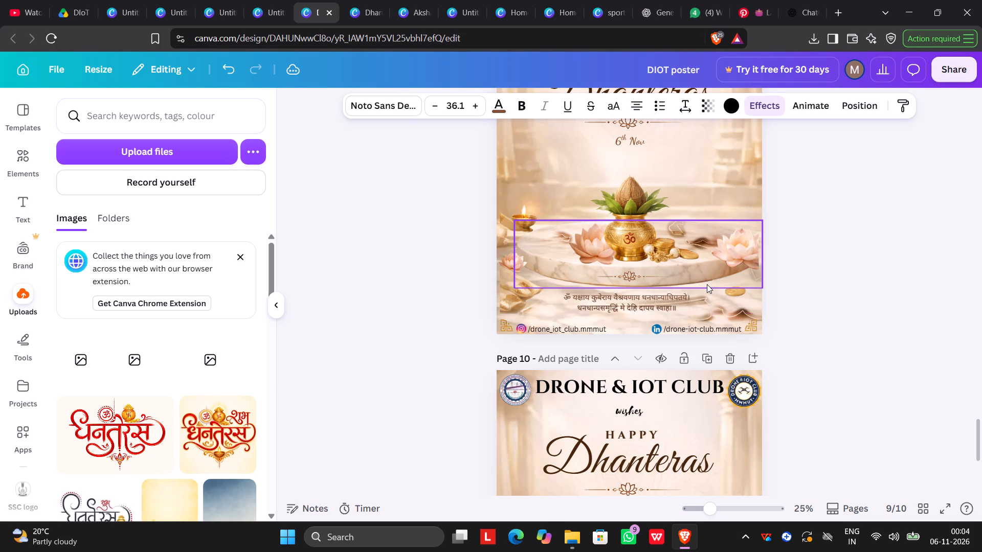
{"action": "key", "text": "Down"}
{"action": "key", "text": "Down"}
{"action": "key", "text": "Down"}
{"action": "key", "text": "Down"}
{"action": "key", "text": "Down"}
{"action": "key", "text": "Down"}
{"action": "key", "text": "Down"}
{"action": "key", "text": "Down"}
{"action": "key", "text": "Down"}
{"action": "key", "text": "Down"}
{"action": "key", "text": "Down"}
{"action": "key", "text": "Down"}
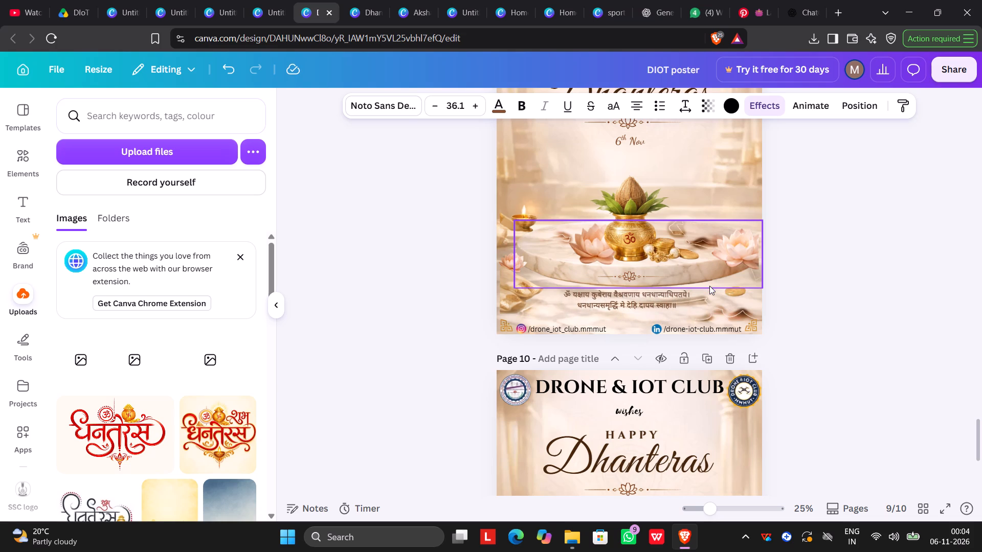
{"action": "left_click", "coordinate": [898, 270]}
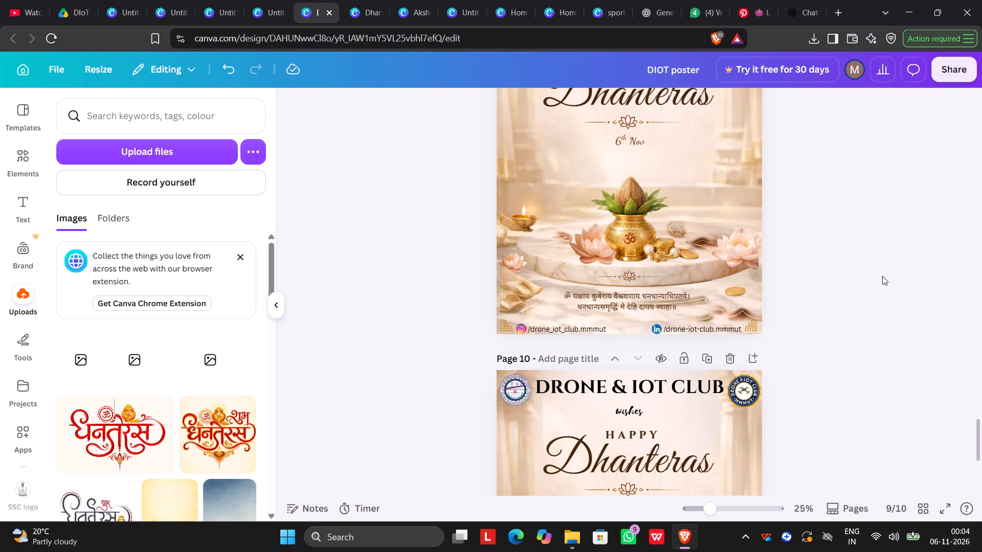
Shrink the Sanskrit mantra text on page 9 to font size 34.
{"action": "scroll", "coordinate": [882, 276], "scroll_direction": "up", "scroll_amount": 1}
{"action": "scroll", "coordinate": [882, 276], "scroll_direction": "down", "scroll_amount": 2}
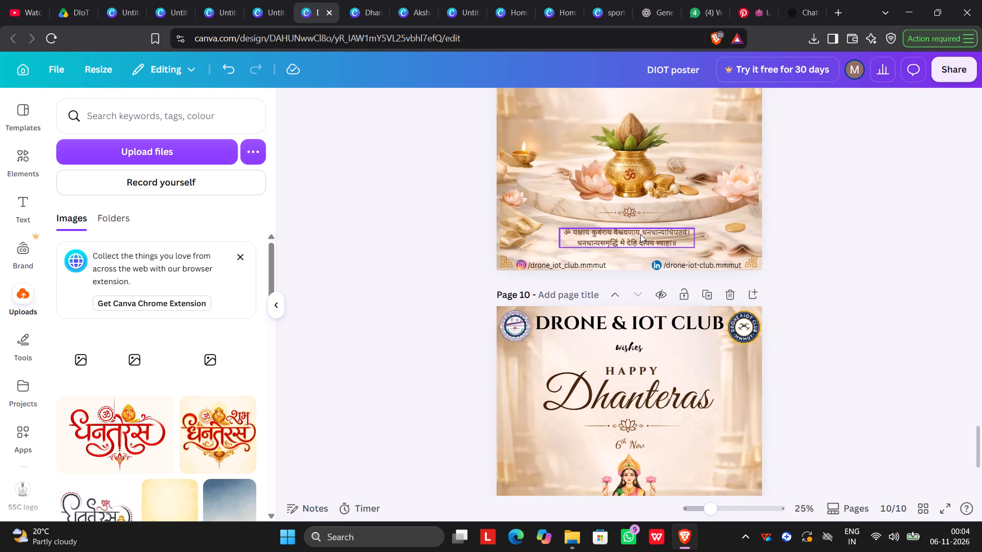
{"action": "left_click", "coordinate": [640, 234]}
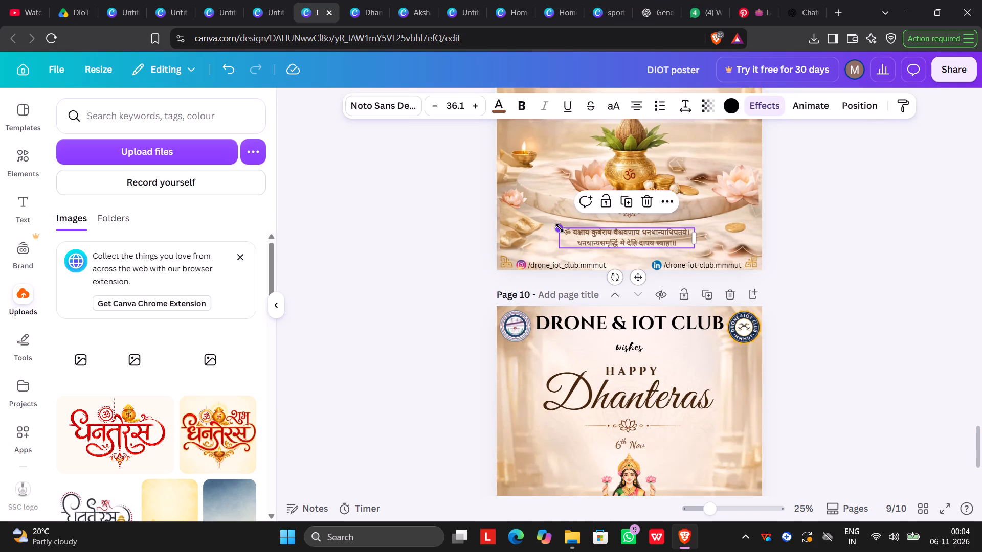
{"action": "left_click_drag", "start_coordinate": [562, 228], "coordinate": [572, 229]}
{"action": "left_click", "coordinate": [905, 235]}
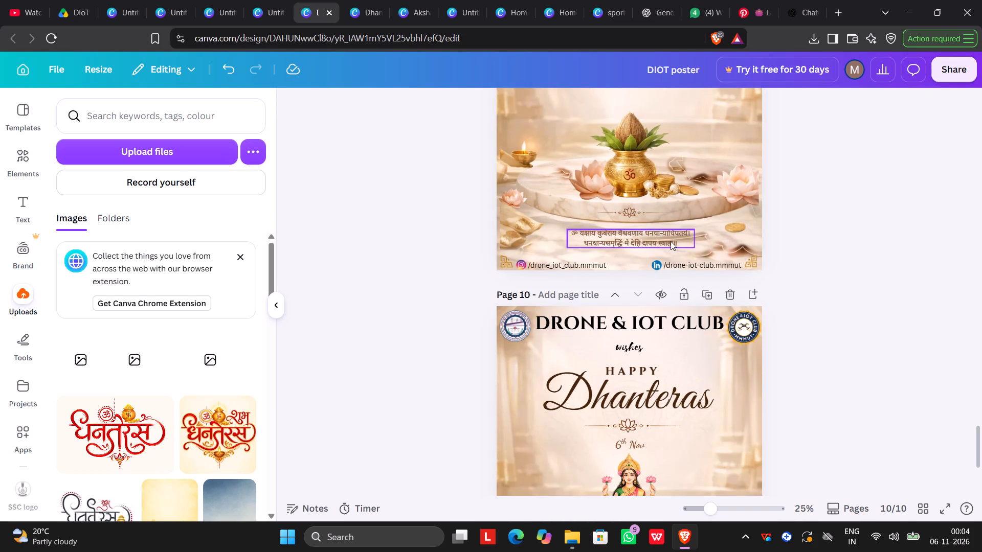
Reposition the mantra text so it sits centred between the marble podium and the social media handles.
{"action": "left_click_drag", "start_coordinate": [671, 240], "coordinate": [665, 243]}
{"action": "left_click_drag", "start_coordinate": [668, 236], "coordinate": [675, 237]}
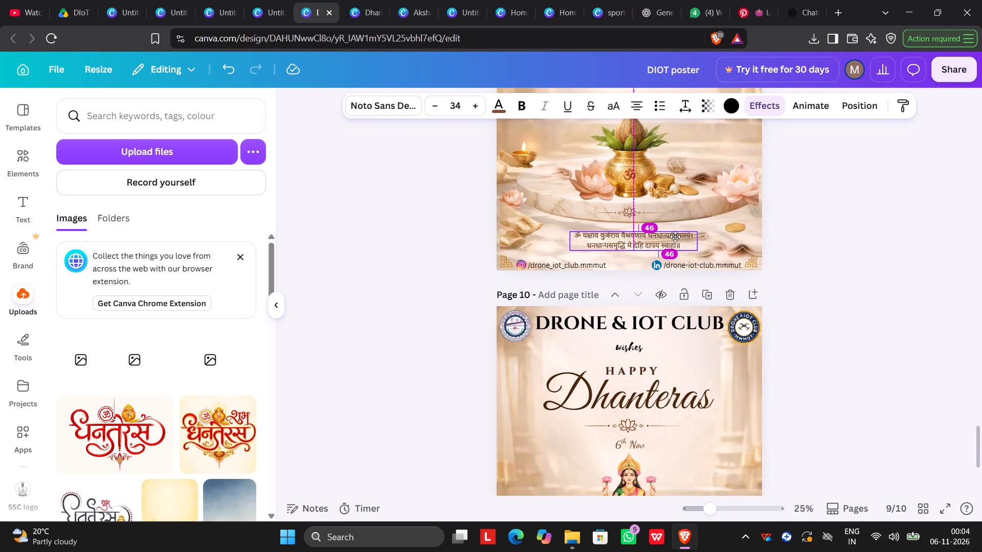
{"action": "left_click_drag", "start_coordinate": [675, 237], "coordinate": [677, 234]}
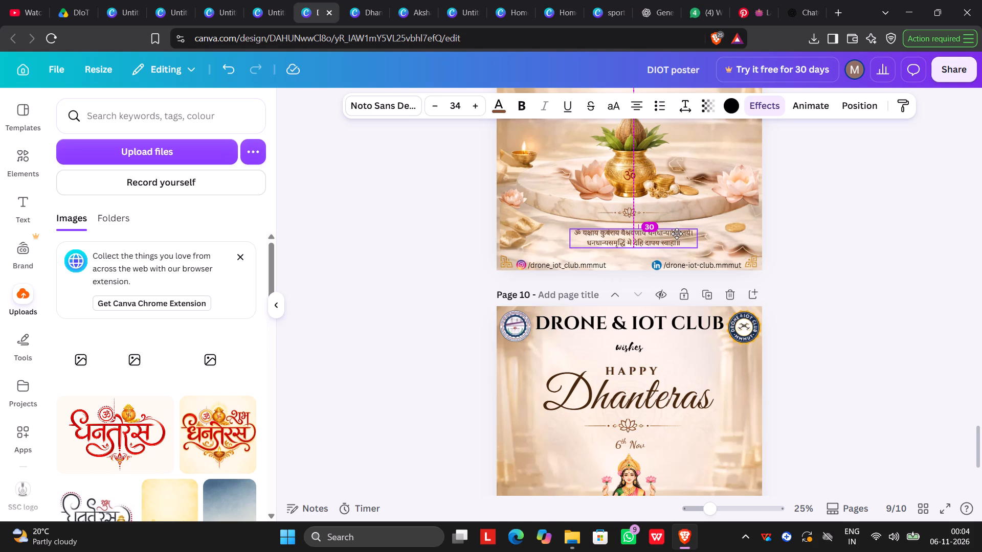
{"action": "left_click_drag", "start_coordinate": [677, 234], "coordinate": [677, 236]}
{"action": "left_click", "coordinate": [829, 229]}
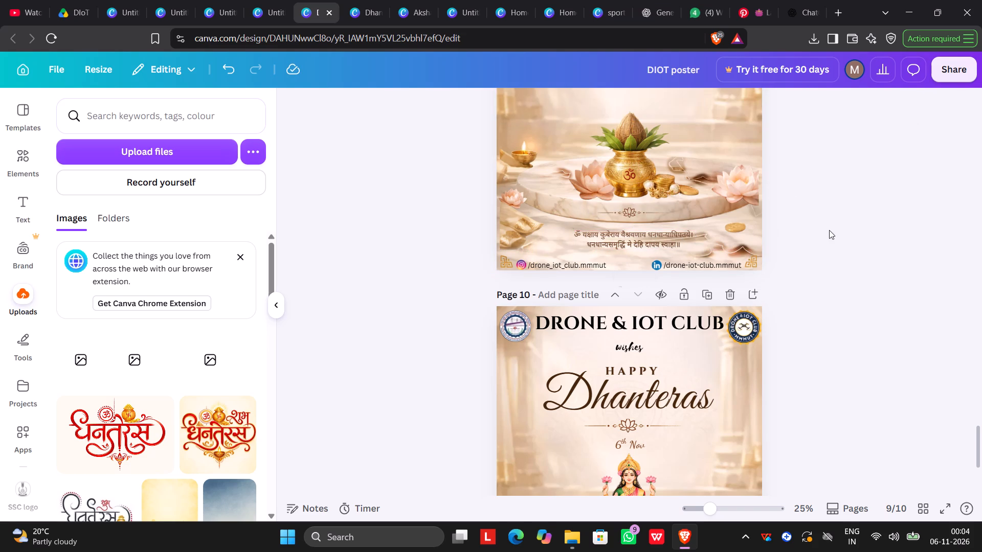
{"action": "scroll", "coordinate": [696, 211], "scroll_direction": "up", "scroll_amount": 2}
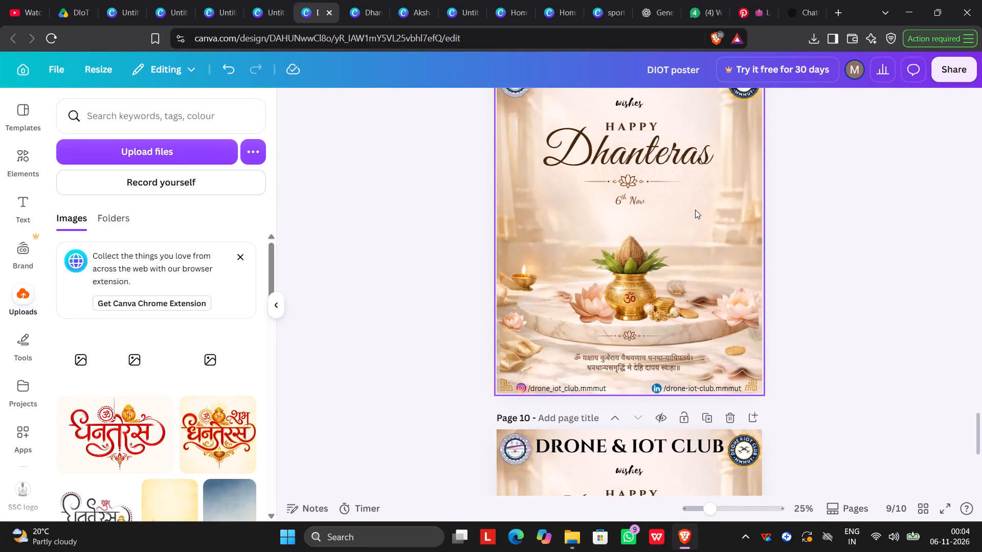
{"action": "scroll", "coordinate": [695, 210], "scroll_direction": "down", "scroll_amount": 1}
{"action": "scroll", "coordinate": [645, 272], "scroll_direction": "down", "scroll_amount": 2}
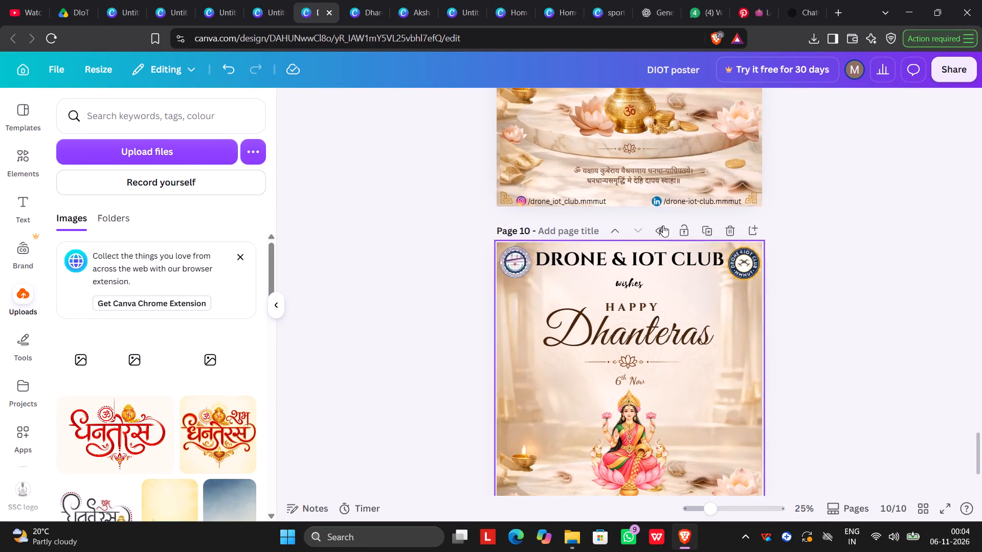
{"action": "left_click_drag", "start_coordinate": [649, 180], "coordinate": [648, 187]}
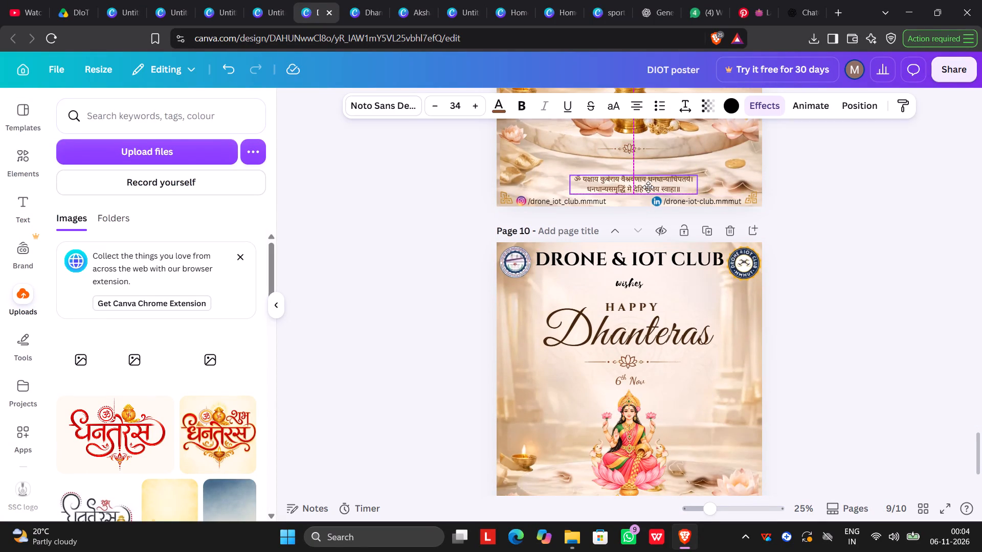
{"action": "left_click_drag", "start_coordinate": [648, 187], "coordinate": [644, 189]}
{"action": "left_click", "coordinate": [844, 184]}
Shift the wide image spanning the marble podium on page 9 slightly down and to the left.
{"action": "scroll", "coordinate": [839, 186], "scroll_direction": "up", "scroll_amount": 2}
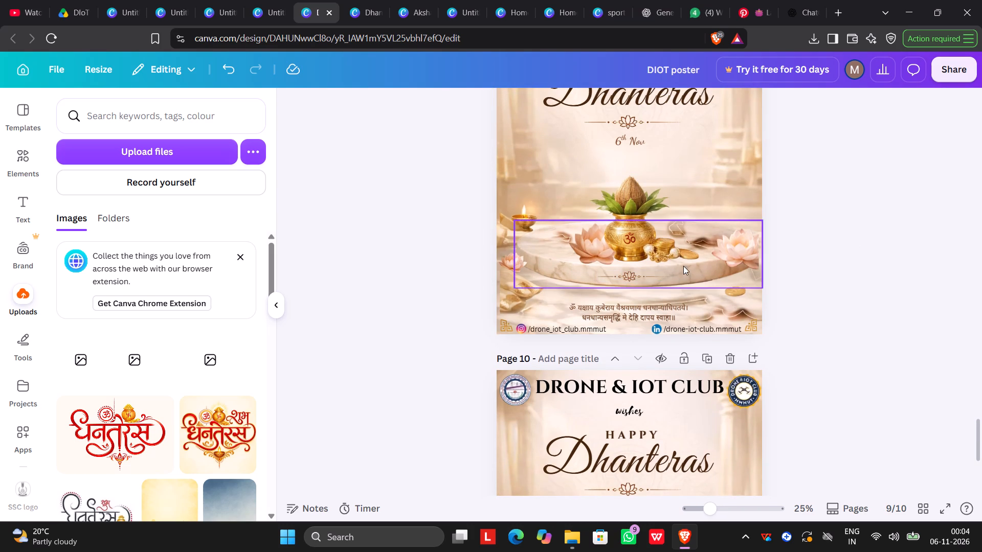
{"action": "left_click_drag", "start_coordinate": [683, 266], "coordinate": [680, 274]}
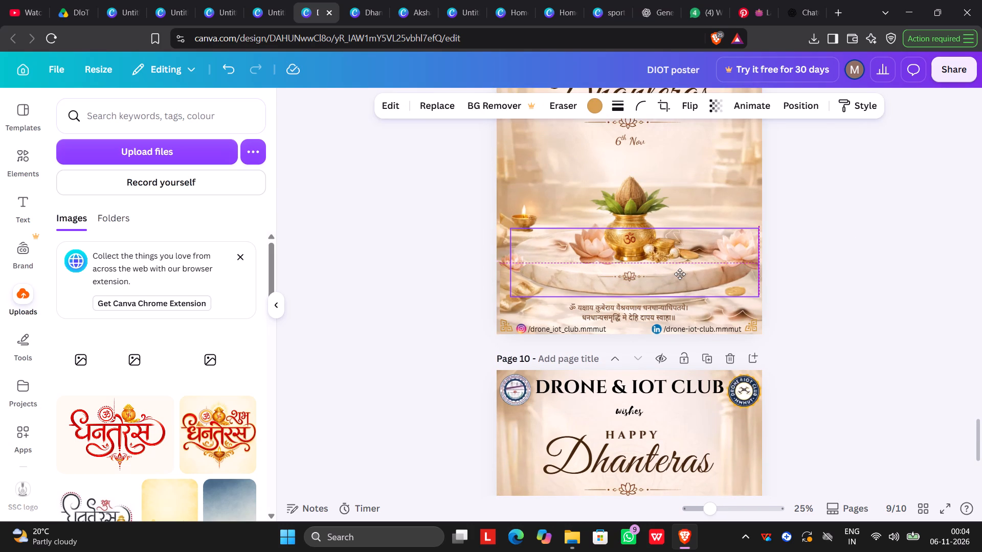
{"action": "left_click_drag", "start_coordinate": [680, 274], "coordinate": [681, 275]}
{"action": "left_click", "coordinate": [843, 267]}
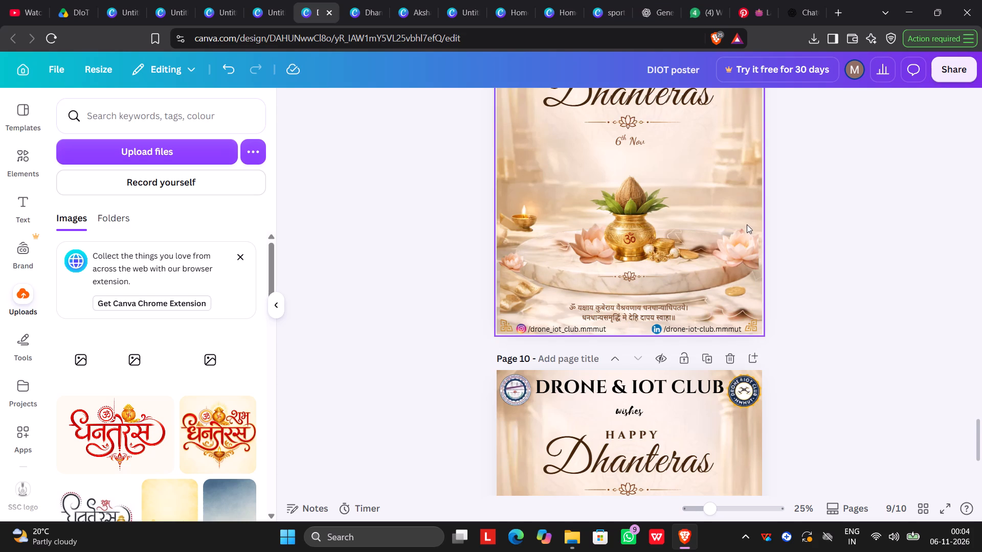
Lower the 6th Nov date text on page 9 so it sits just above the kalash.
{"action": "scroll", "coordinate": [747, 224], "scroll_direction": "up", "scroll_amount": 1}
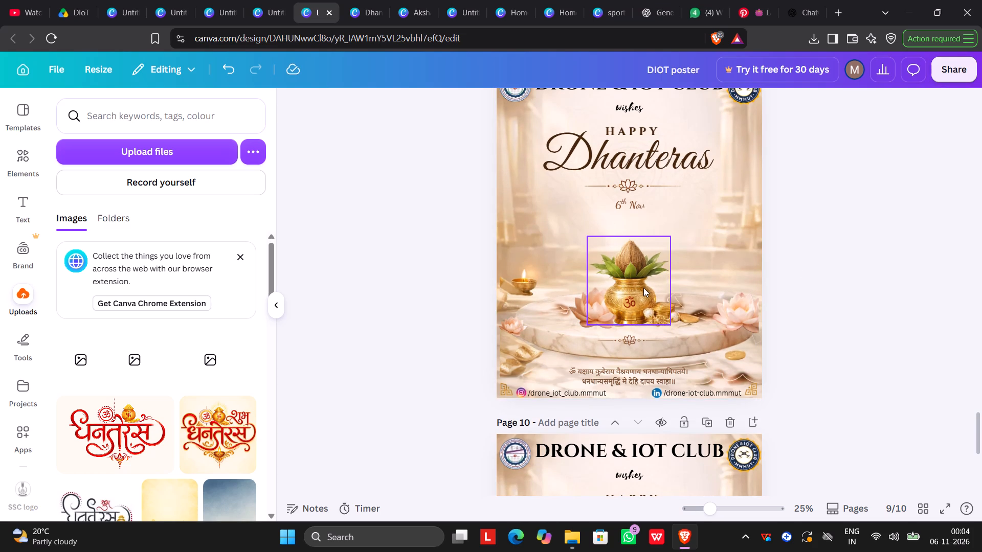
{"action": "left_click", "coordinate": [877, 261]}
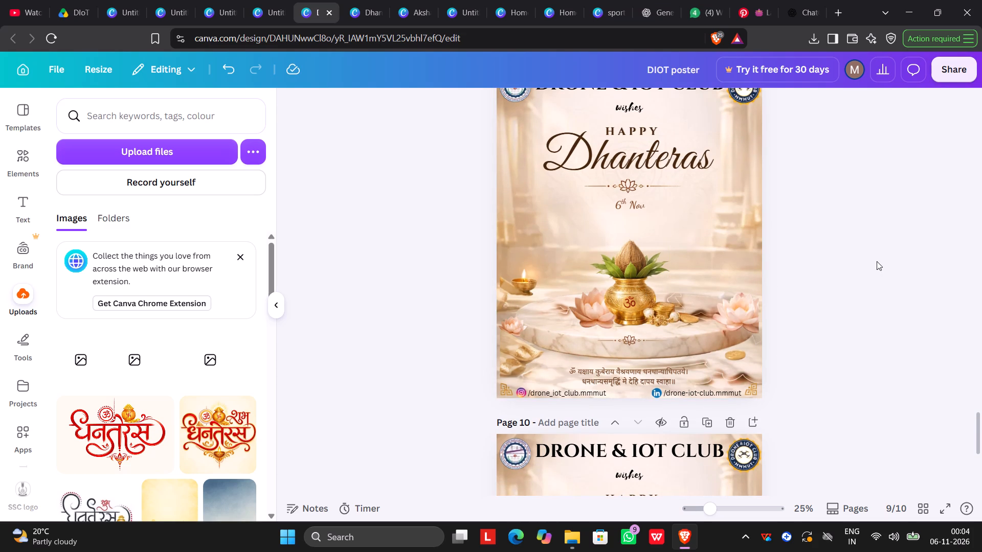
{"action": "scroll", "coordinate": [738, 230], "scroll_direction": "up", "scroll_amount": 1}
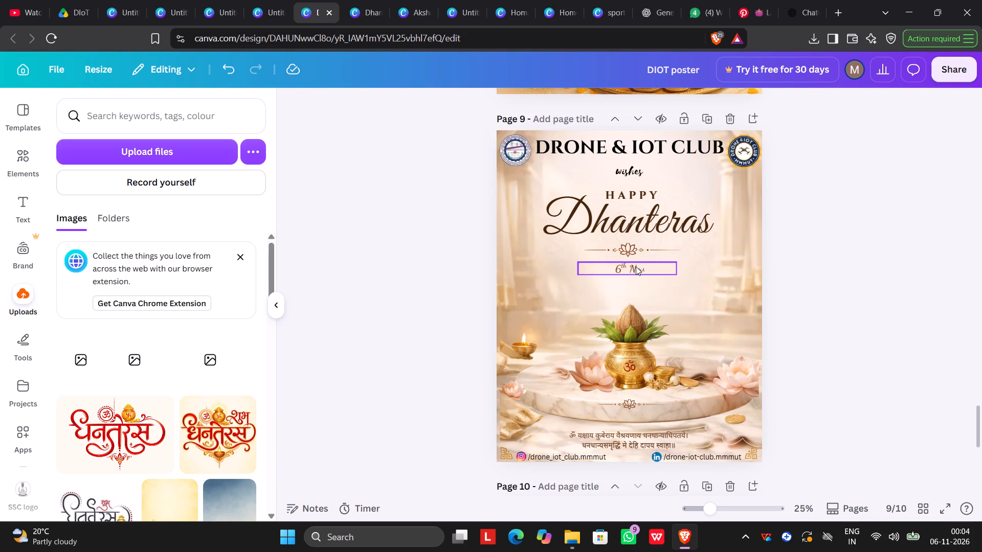
{"action": "left_click", "coordinate": [636, 266]}
{"action": "key", "text": "Down"}
{"action": "key", "text": "Down"}
{"action": "key", "text": "Down"}
{"action": "key", "text": "Down"}
{"action": "key", "text": "Down"}
{"action": "key", "text": "Down"}
{"action": "key", "text": "Down"}
{"action": "key", "text": "Down"}
{"action": "key", "text": "Down"}
{"action": "key", "text": "Down"}
{"action": "key", "text": "Down"}
{"action": "key", "text": "Down"}
{"action": "key", "text": "Down"}
{"action": "key", "text": "Down"}
{"action": "key", "text": "Down"}
{"action": "key", "text": "Down"}
{"action": "key", "text": "Down"}
{"action": "key", "text": "Down"}
{"action": "key", "text": "Down"}
{"action": "key", "text": "Down"}
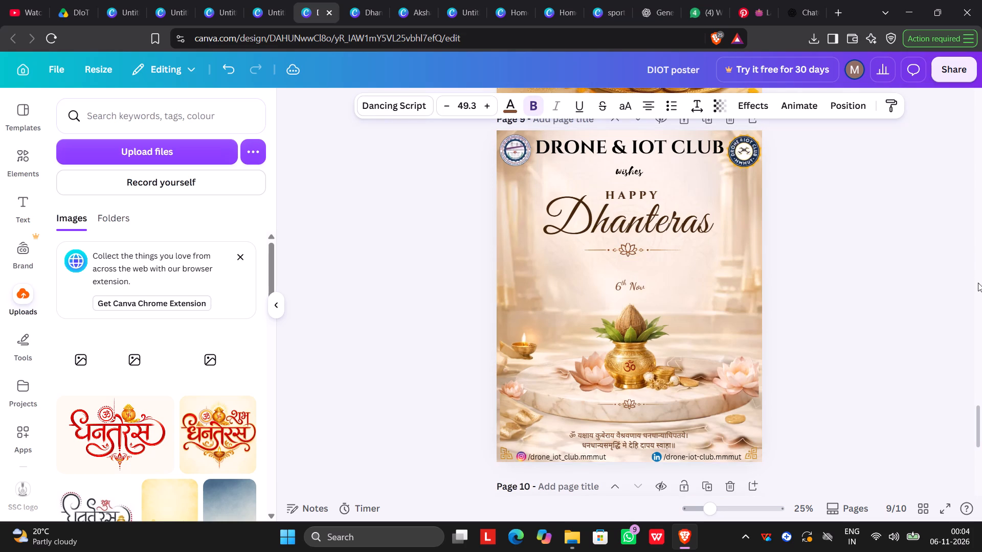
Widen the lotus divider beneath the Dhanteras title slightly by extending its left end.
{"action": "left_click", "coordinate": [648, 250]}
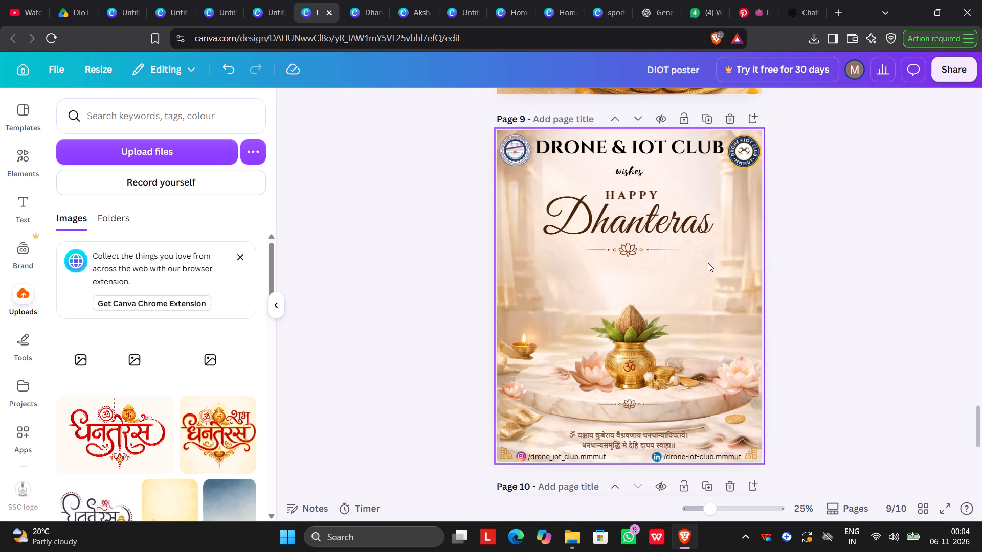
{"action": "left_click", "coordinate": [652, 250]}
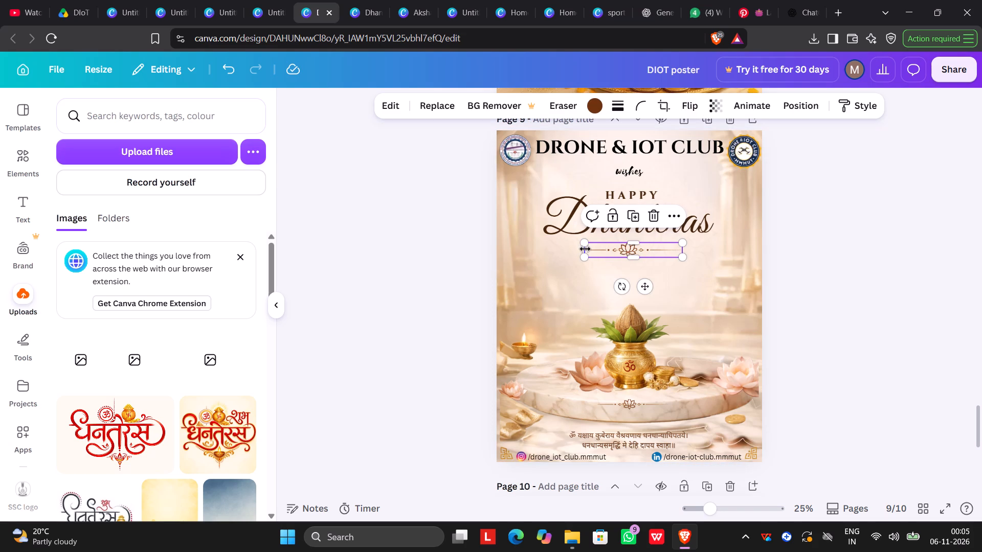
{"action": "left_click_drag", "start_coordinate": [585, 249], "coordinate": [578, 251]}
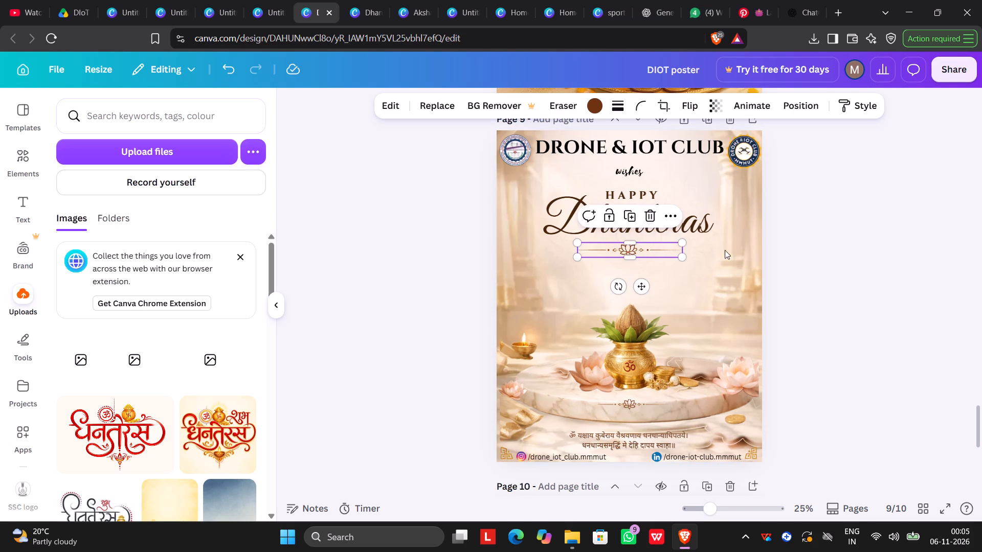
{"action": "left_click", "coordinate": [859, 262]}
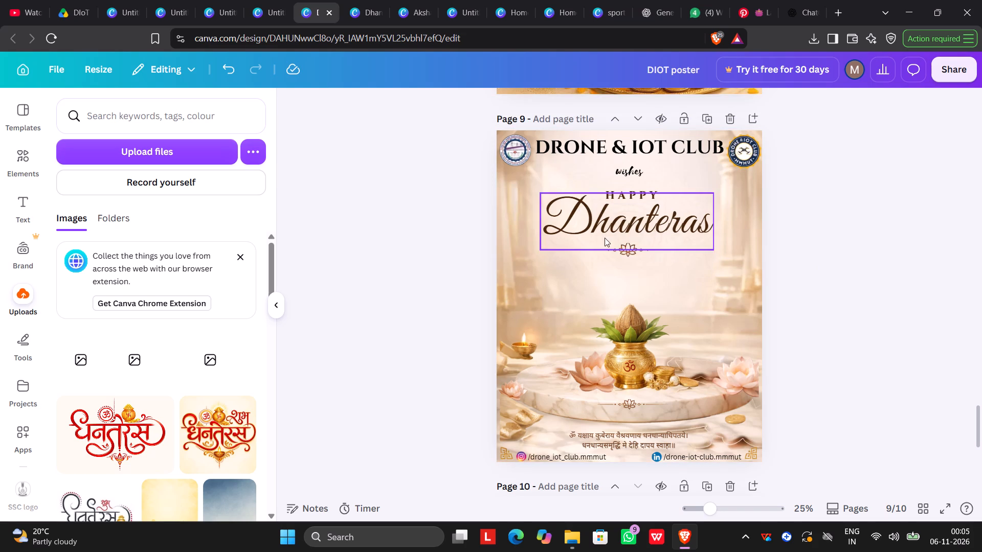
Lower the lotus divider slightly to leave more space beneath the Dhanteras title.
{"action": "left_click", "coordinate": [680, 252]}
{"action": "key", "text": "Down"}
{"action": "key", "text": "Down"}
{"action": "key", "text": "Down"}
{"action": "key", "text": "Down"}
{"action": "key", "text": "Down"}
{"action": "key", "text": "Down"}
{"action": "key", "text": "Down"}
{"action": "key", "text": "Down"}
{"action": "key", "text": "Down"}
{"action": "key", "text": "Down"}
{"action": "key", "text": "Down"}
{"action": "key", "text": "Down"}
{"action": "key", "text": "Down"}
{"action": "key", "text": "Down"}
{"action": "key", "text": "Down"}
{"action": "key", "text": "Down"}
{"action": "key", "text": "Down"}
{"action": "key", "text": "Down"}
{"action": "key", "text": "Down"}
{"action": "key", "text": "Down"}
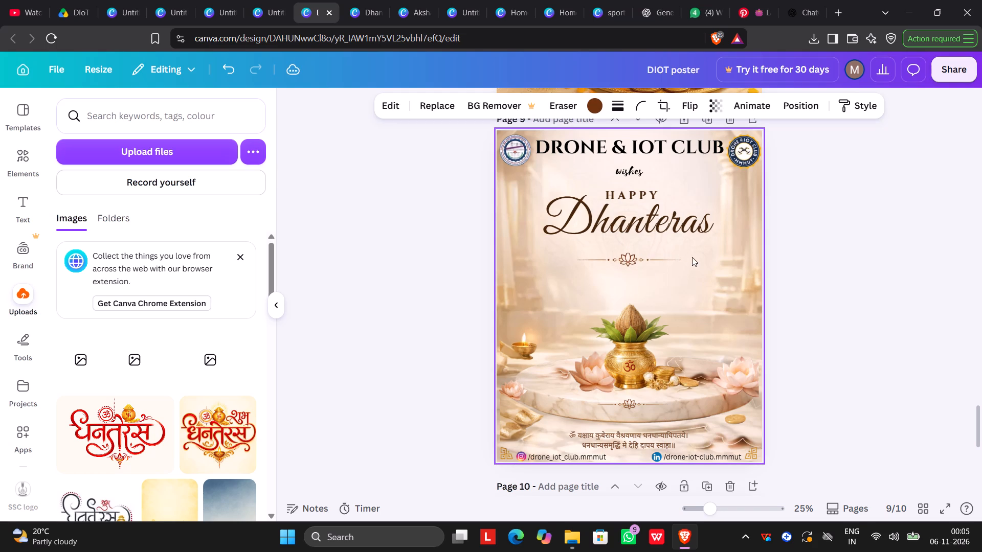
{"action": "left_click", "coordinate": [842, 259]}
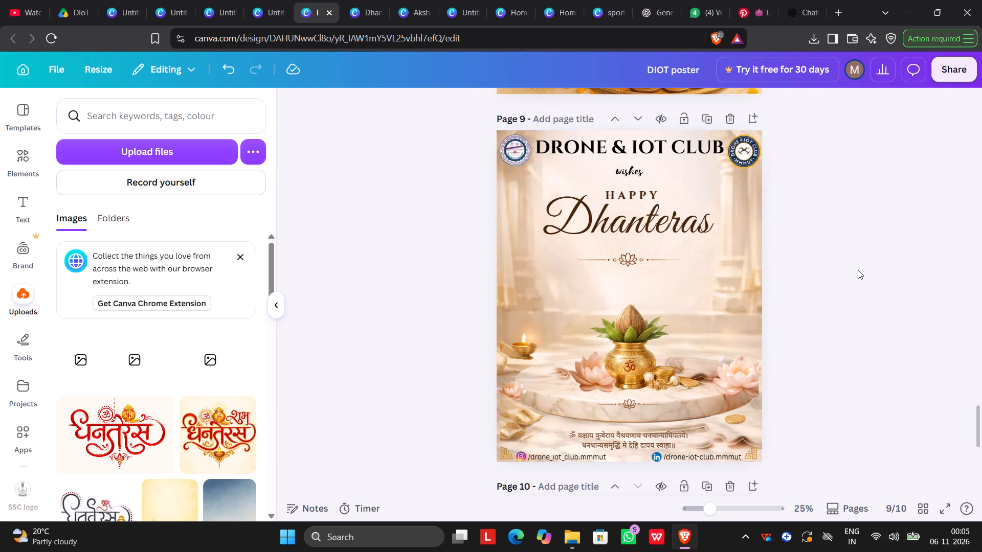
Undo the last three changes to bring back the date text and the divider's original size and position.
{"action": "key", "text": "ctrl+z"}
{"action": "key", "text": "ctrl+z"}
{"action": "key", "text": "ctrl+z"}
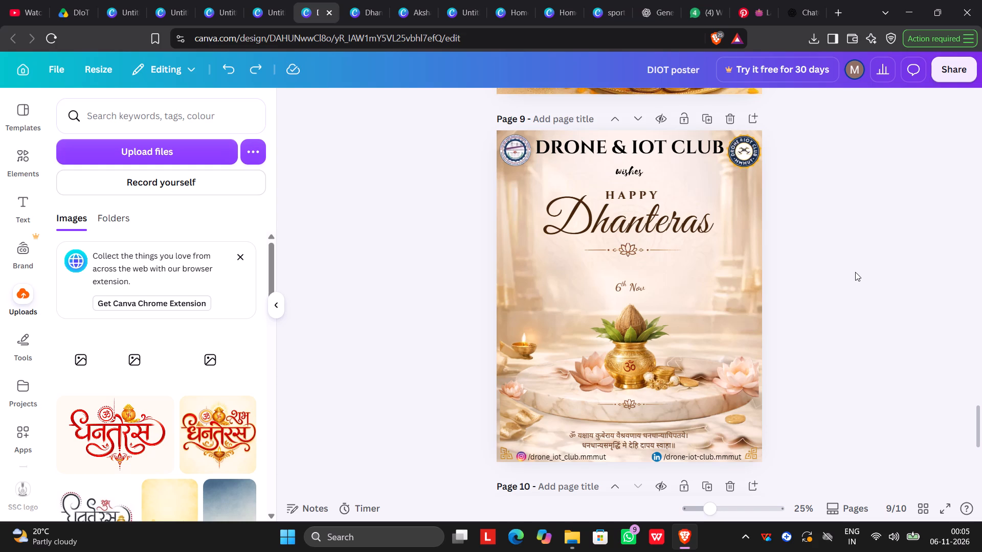
Widen the lotus divider beneath the Dhanteras title by extending its left end.
{"action": "left_click", "coordinate": [668, 246]}
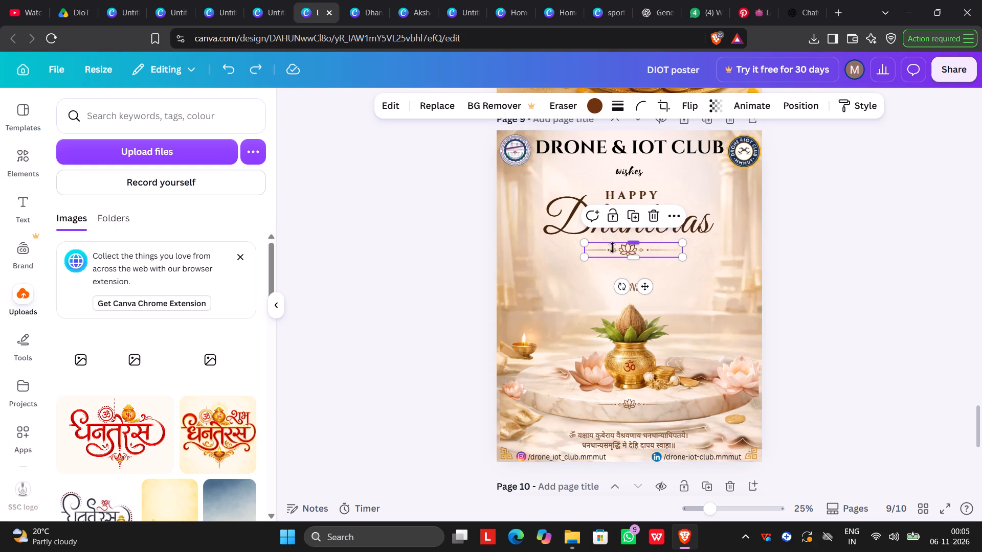
{"action": "left_click", "coordinate": [586, 247]}
{"action": "left_click_drag", "start_coordinate": [585, 249], "coordinate": [576, 249]}
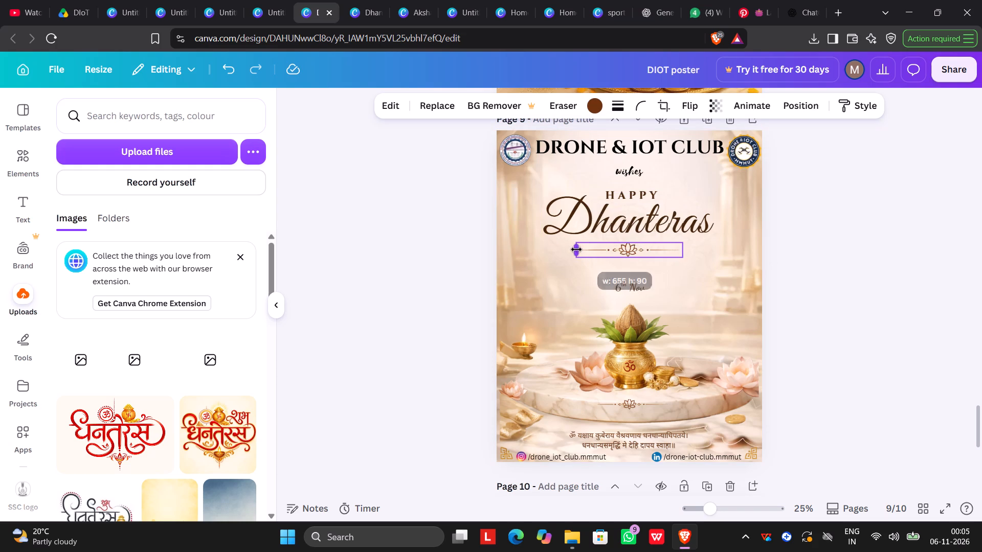
{"action": "left_click_drag", "start_coordinate": [576, 249], "coordinate": [573, 249]}
{"action": "left_click", "coordinate": [843, 265]}
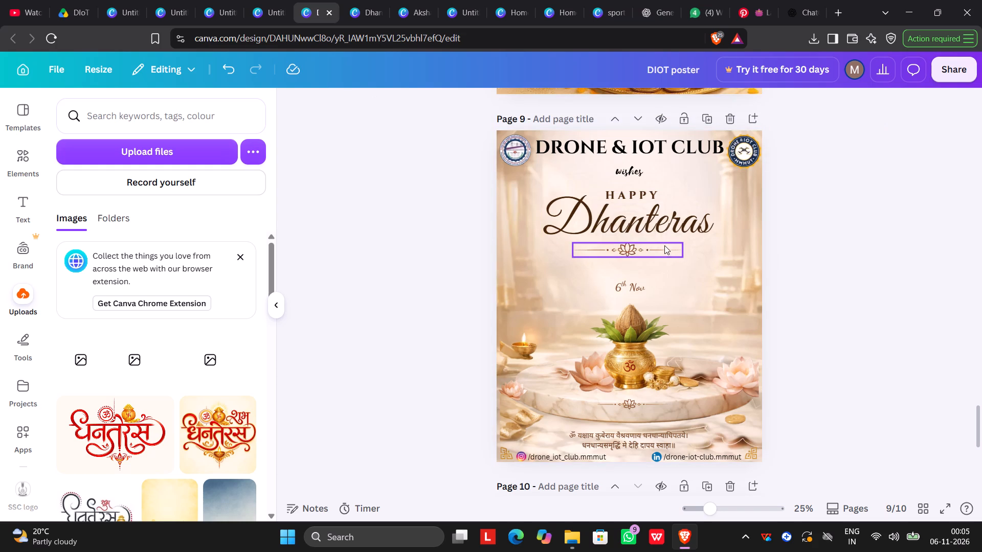
Lower the lotus divider so it sits nearer the 6th Nov date text.
{"action": "left_click", "coordinate": [675, 247]}
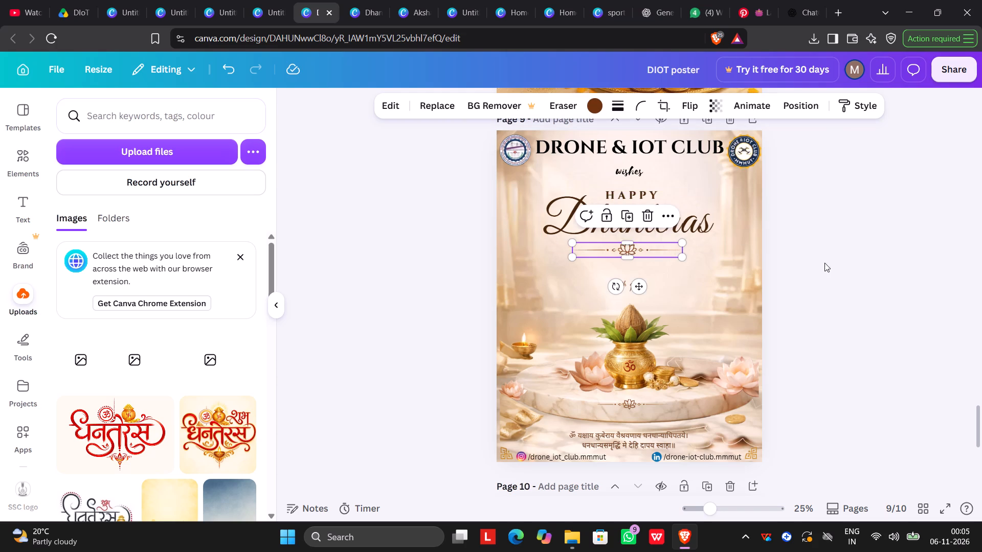
{"action": "key", "text": "Down"}
{"action": "key", "text": "Down"}
{"action": "key", "text": "Down"}
{"action": "key", "text": "Down"}
{"action": "key", "text": "Down"}
{"action": "key", "text": "Down"}
{"action": "key", "text": "Down"}
{"action": "key", "text": "Down"}
{"action": "key", "text": "Down"}
{"action": "key", "text": "Down"}
{"action": "key", "text": "Down"}
{"action": "key", "text": "Down"}
{"action": "key", "text": "Down"}
{"action": "key", "text": "Down"}
{"action": "key", "text": "Down"}
{"action": "key", "text": "Down"}
{"action": "key", "text": "Down"}
{"action": "key", "text": "Down"}
{"action": "key", "text": "Down"}
{"action": "key", "text": "Down"}
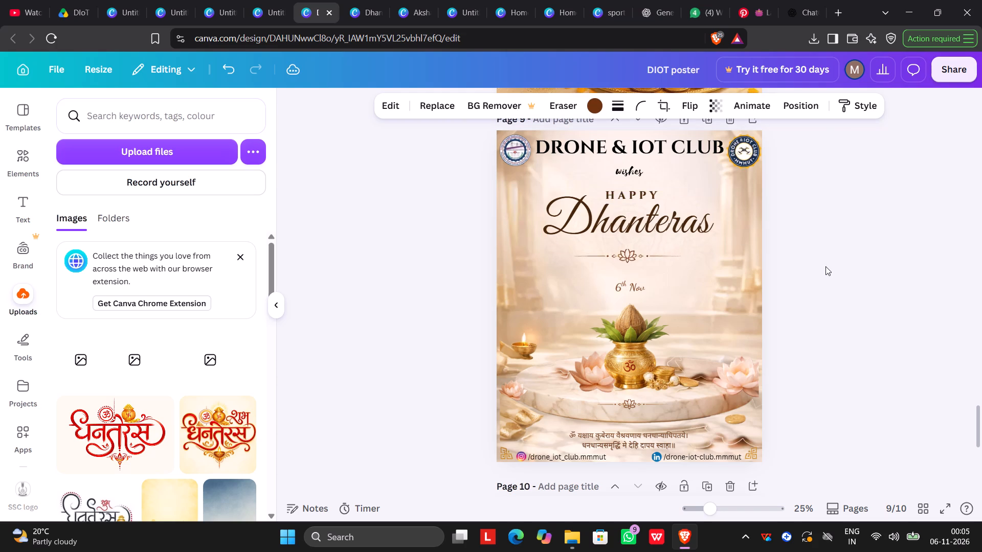
{"action": "key", "text": "Up"}
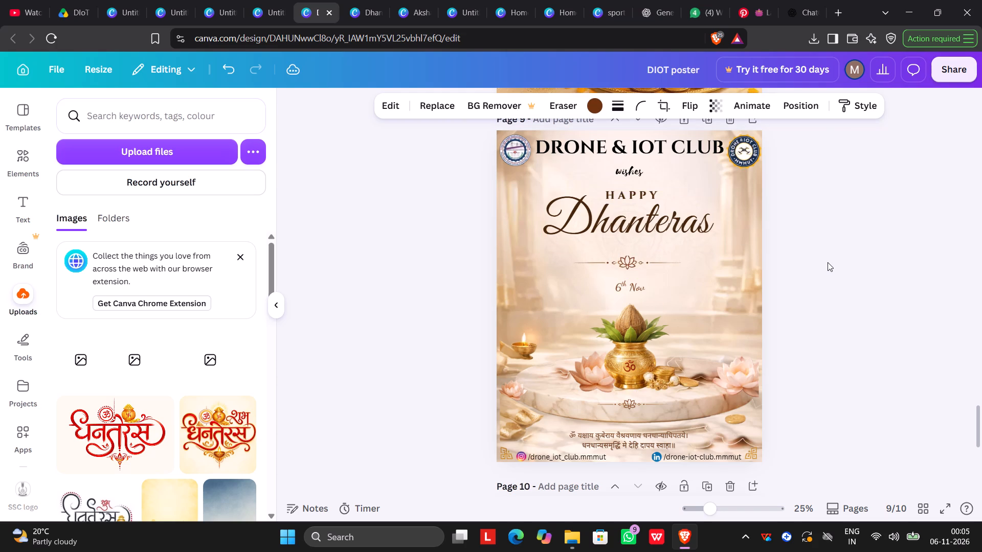
Lower the Dhanteras title on page 9 so it sits just above the lotus divider.
{"action": "left_click", "coordinate": [674, 226]}
{"action": "left_click", "coordinate": [866, 221]}
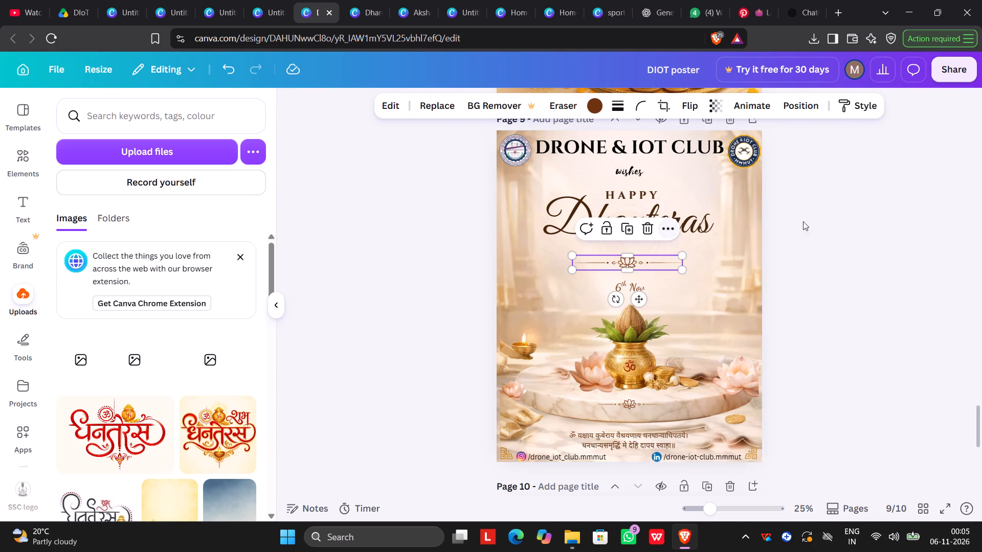
{"action": "left_click", "coordinate": [698, 219]}
{"action": "key", "text": "Down"}
{"action": "key", "text": "Down"}
{"action": "key", "text": "Down"}
{"action": "key", "text": "Down"}
{"action": "key", "text": "Down"}
{"action": "key", "text": "Down"}
{"action": "key", "text": "Down"}
{"action": "key", "text": "Down"}
{"action": "key", "text": "Down"}
{"action": "key", "text": "Down"}
{"action": "key", "text": "Down"}
{"action": "key", "text": "Down"}
{"action": "key", "text": "Down"}
{"action": "key", "text": "Down"}
{"action": "key", "text": "Down"}
{"action": "key", "text": "Down"}
{"action": "key", "text": "Down"}
{"action": "key", "text": "Down"}
{"action": "key", "text": "Down"}
{"action": "key", "text": "Down"}
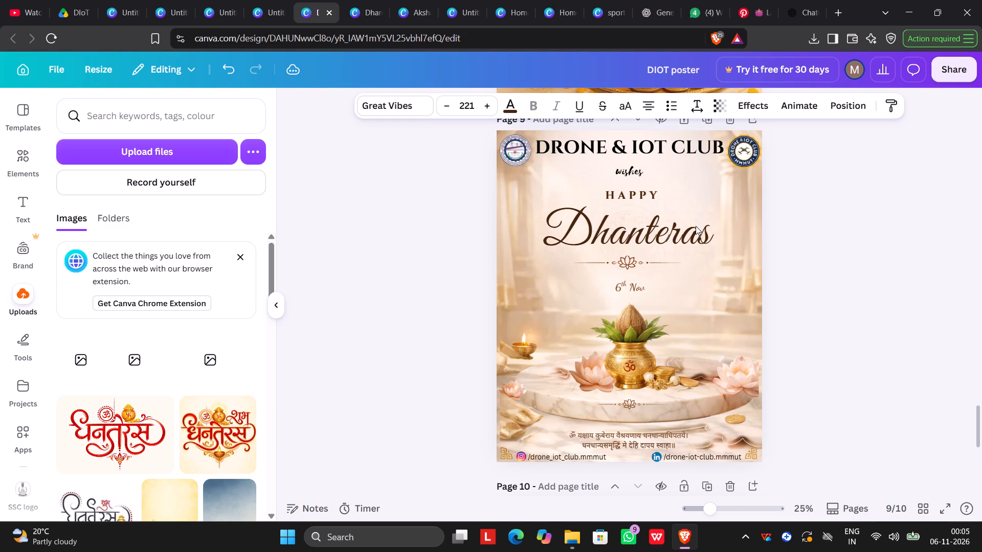
Lower the HAPPY text so it sits closely above the Dhanteras title.
{"action": "left_click", "coordinate": [634, 195]}
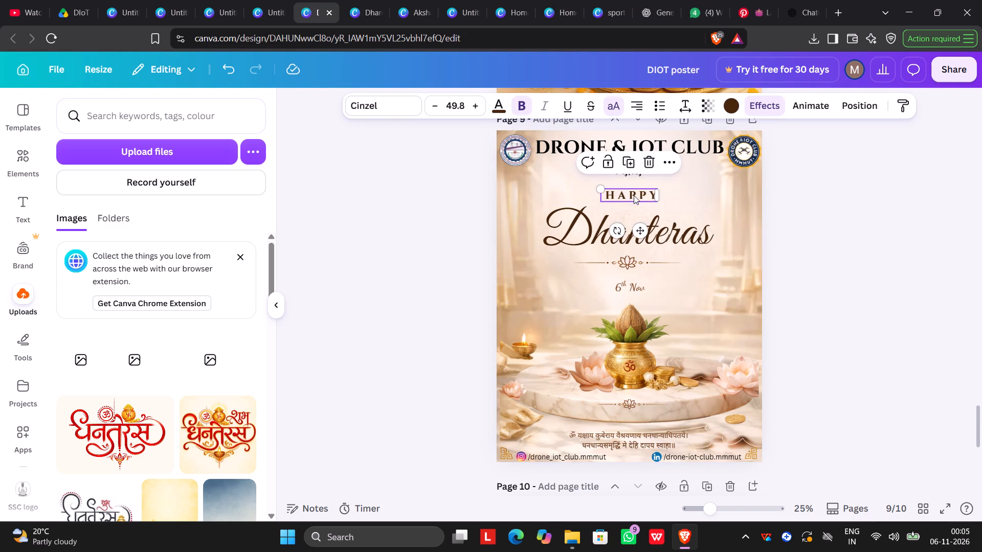
{"action": "key", "text": "Down"}
{"action": "key", "text": "Down"}
{"action": "key", "text": "Down"}
{"action": "key", "text": "Down"}
{"action": "key", "text": "Down"}
{"action": "key", "text": "Down"}
{"action": "key", "text": "Down"}
{"action": "key", "text": "Down"}
{"action": "key", "text": "Down"}
{"action": "key", "text": "Down"}
{"action": "key", "text": "Down"}
{"action": "key", "text": "Down"}
{"action": "key", "text": "Down"}
{"action": "key", "text": "Down"}
{"action": "key", "text": "Down"}
{"action": "key", "text": "Down"}
{"action": "key", "text": "Down"}
{"action": "key", "text": "Down"}
{"action": "key", "text": "Down"}
{"action": "key", "text": "Down"}
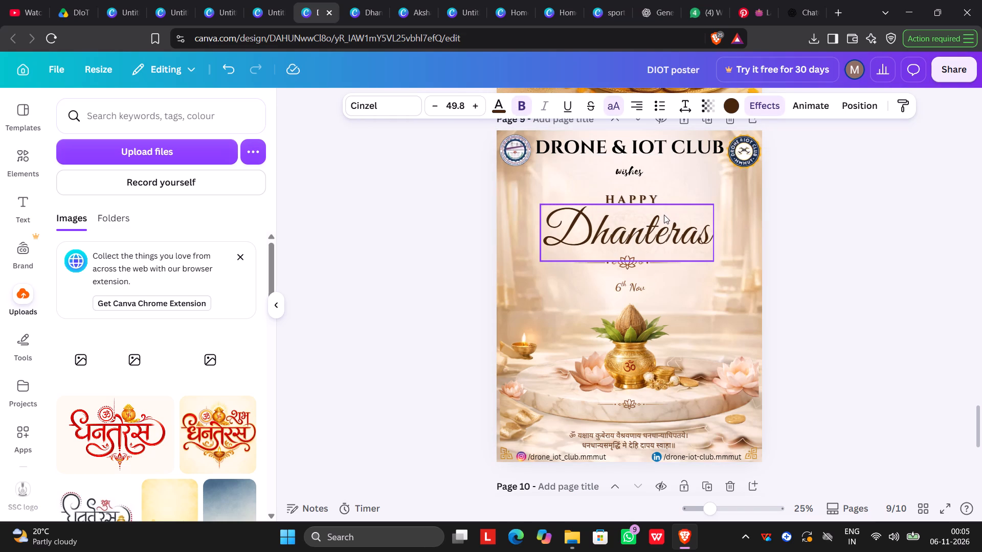
{"action": "left_click", "coordinate": [819, 215]}
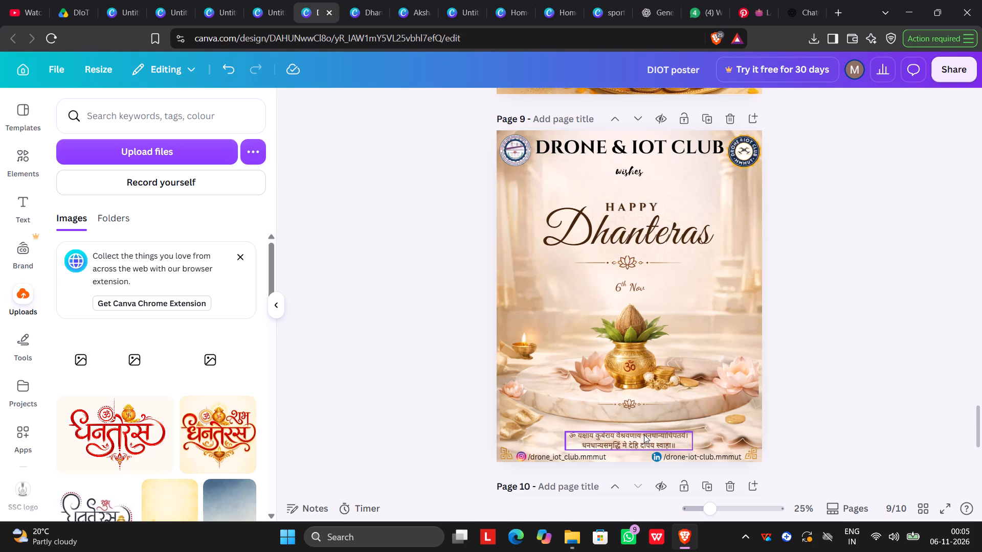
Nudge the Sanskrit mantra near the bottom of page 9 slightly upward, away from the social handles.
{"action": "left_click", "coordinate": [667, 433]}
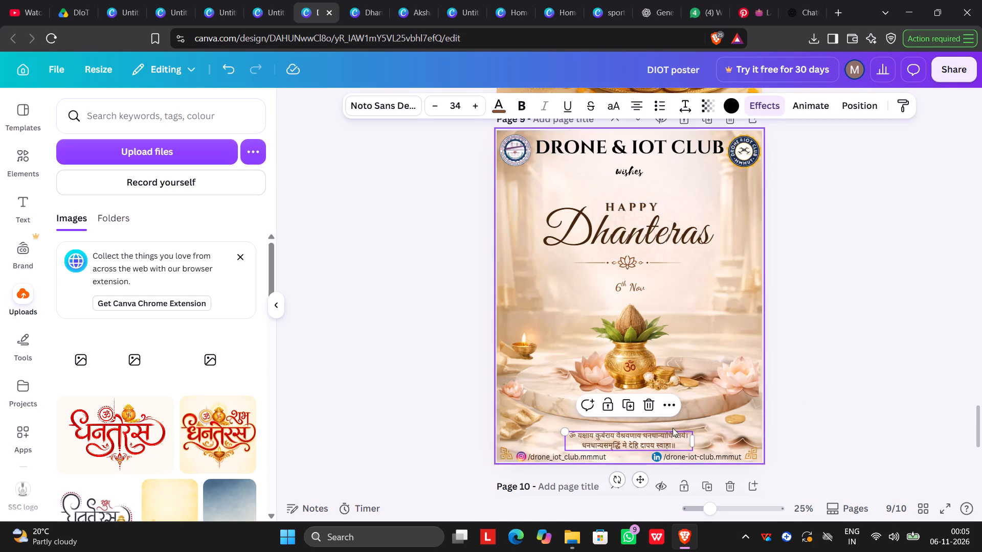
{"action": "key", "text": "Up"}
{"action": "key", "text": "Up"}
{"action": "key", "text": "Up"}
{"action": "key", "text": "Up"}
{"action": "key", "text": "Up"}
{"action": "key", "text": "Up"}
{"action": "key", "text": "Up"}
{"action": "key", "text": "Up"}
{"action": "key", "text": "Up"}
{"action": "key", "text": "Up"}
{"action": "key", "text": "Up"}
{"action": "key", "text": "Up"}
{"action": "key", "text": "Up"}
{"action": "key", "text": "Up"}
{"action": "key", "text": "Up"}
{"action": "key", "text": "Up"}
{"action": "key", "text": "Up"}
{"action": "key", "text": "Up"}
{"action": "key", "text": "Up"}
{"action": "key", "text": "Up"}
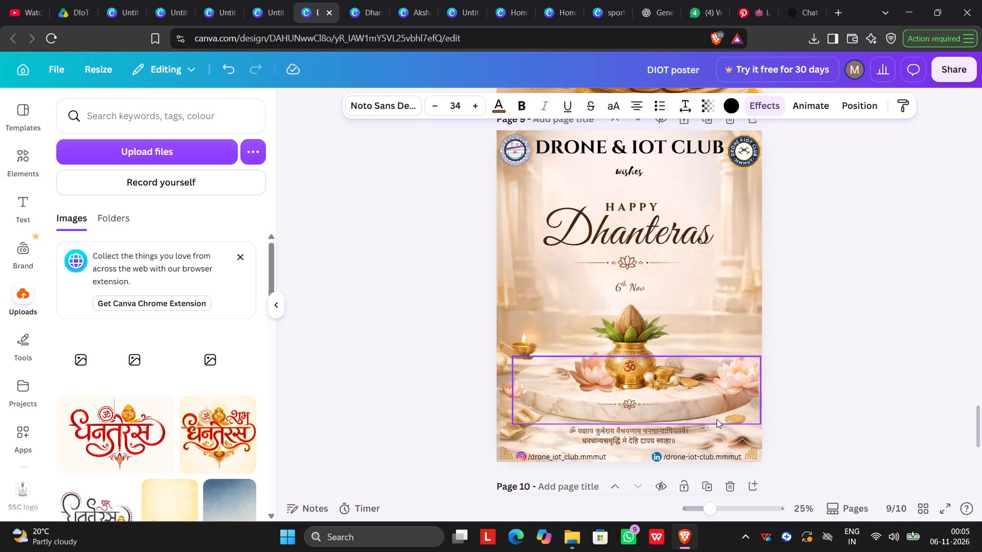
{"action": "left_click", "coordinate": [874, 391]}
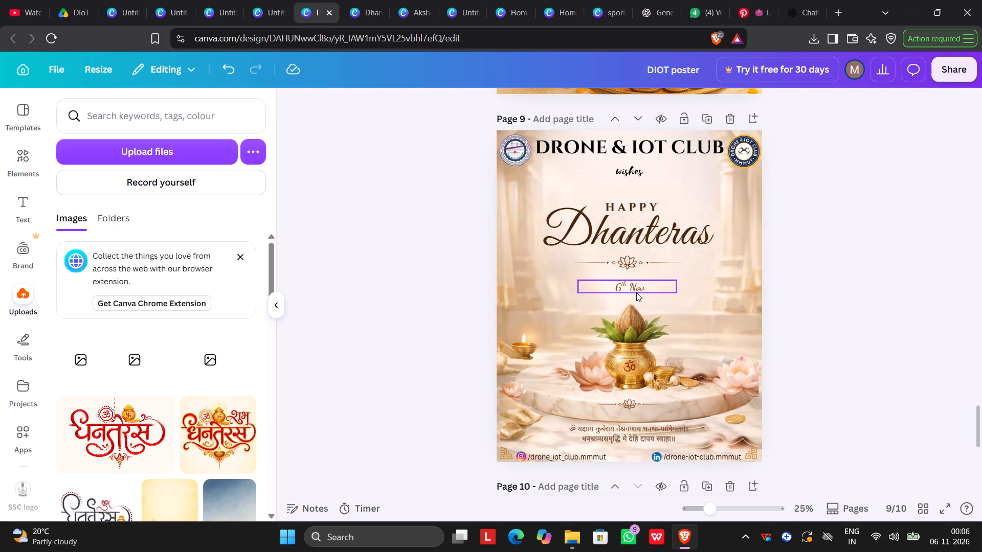
Move the 6th Nov date aside and centre the Sanskrit mantra beneath the lotus divider under the Dhanteras title.
{"action": "left_click_drag", "start_coordinate": [636, 292], "coordinate": [622, 368]}
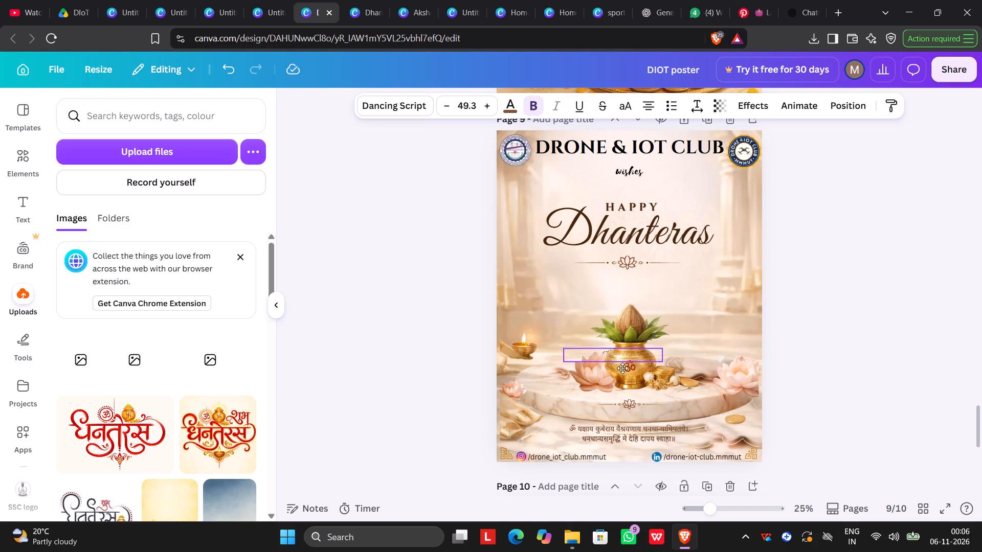
{"action": "left_click_drag", "start_coordinate": [622, 368], "coordinate": [540, 297]}
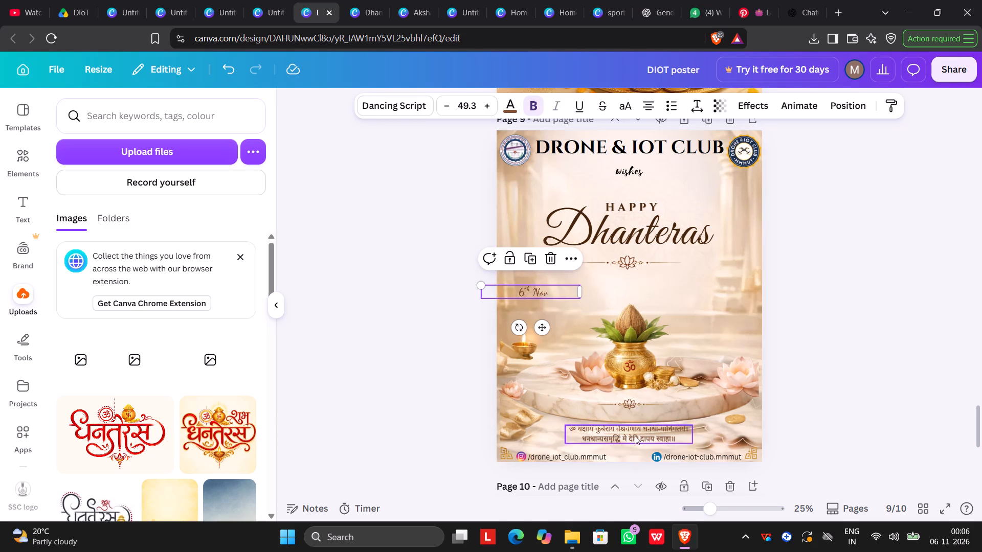
{"action": "left_click_drag", "start_coordinate": [635, 432], "coordinate": [625, 288]}
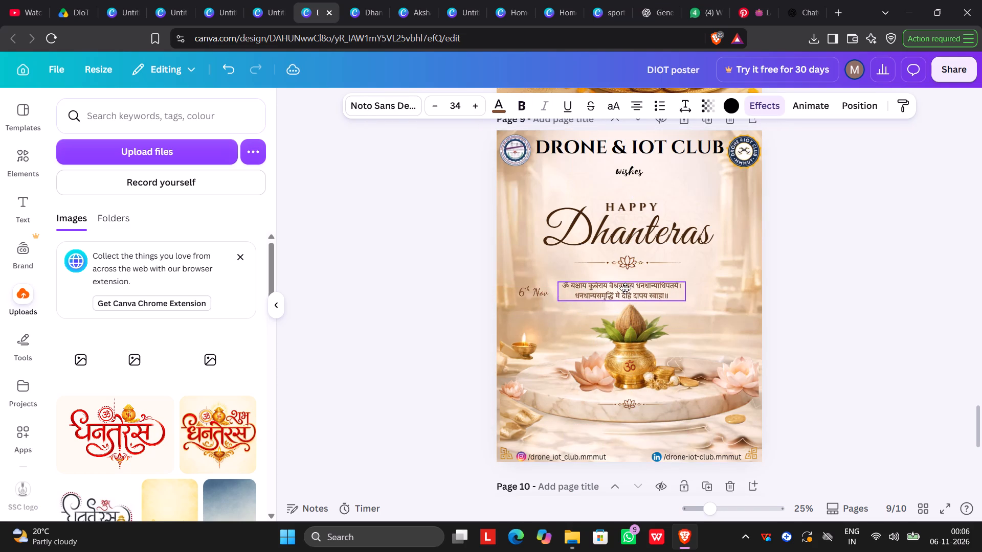
{"action": "left_click_drag", "start_coordinate": [625, 288], "coordinate": [638, 288]}
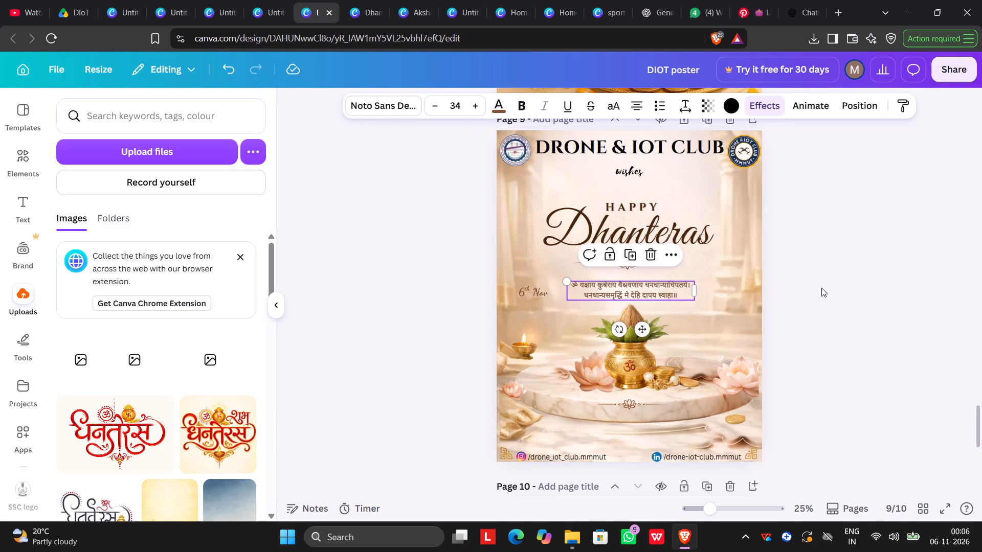
{"action": "left_click", "coordinate": [830, 288]}
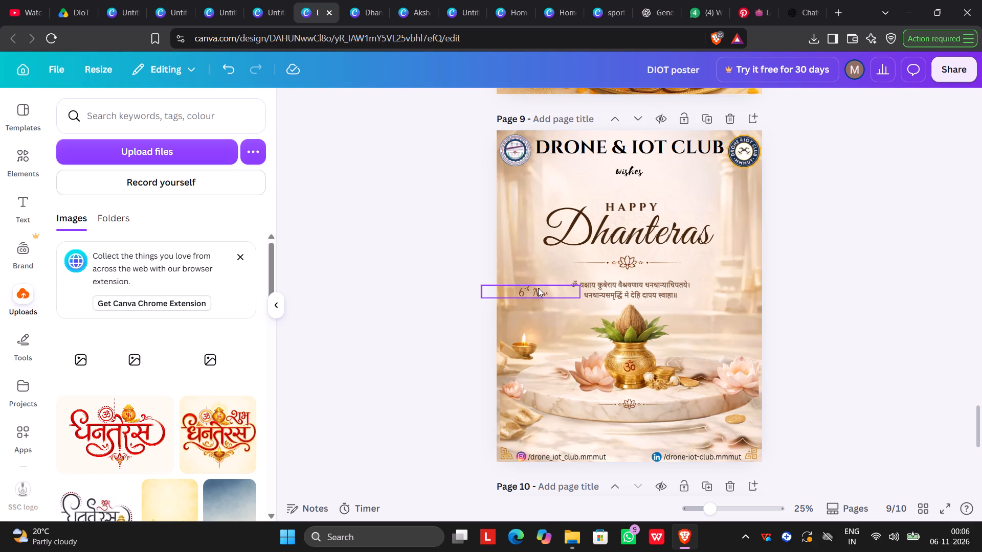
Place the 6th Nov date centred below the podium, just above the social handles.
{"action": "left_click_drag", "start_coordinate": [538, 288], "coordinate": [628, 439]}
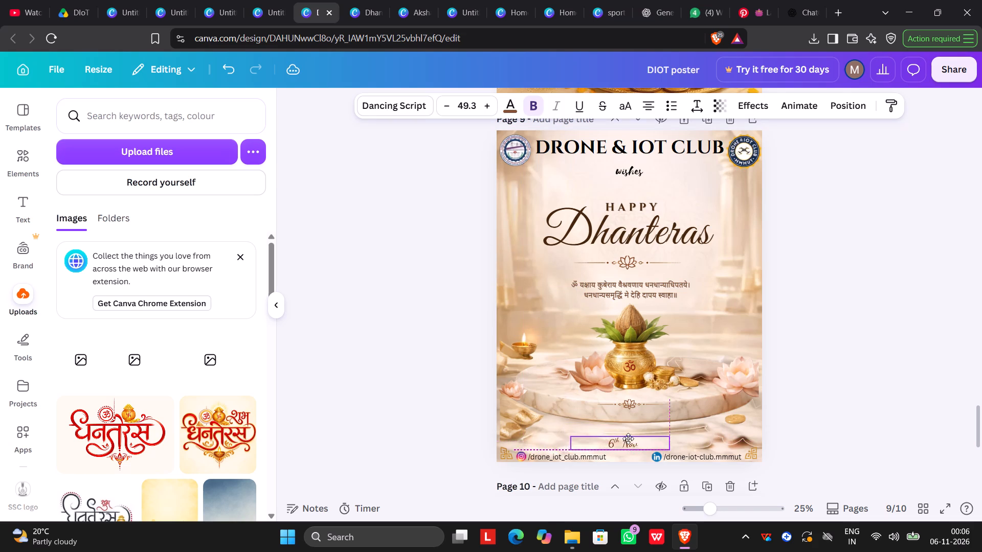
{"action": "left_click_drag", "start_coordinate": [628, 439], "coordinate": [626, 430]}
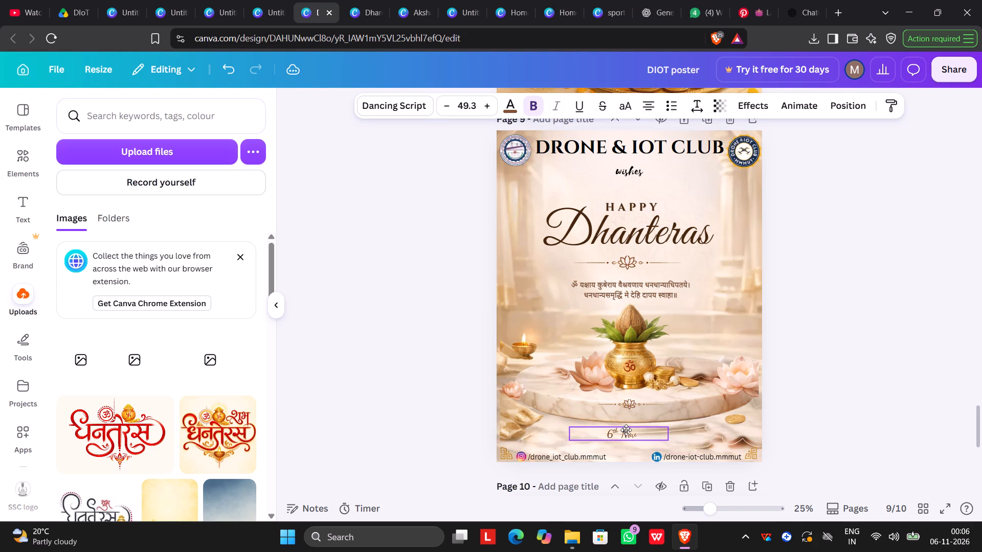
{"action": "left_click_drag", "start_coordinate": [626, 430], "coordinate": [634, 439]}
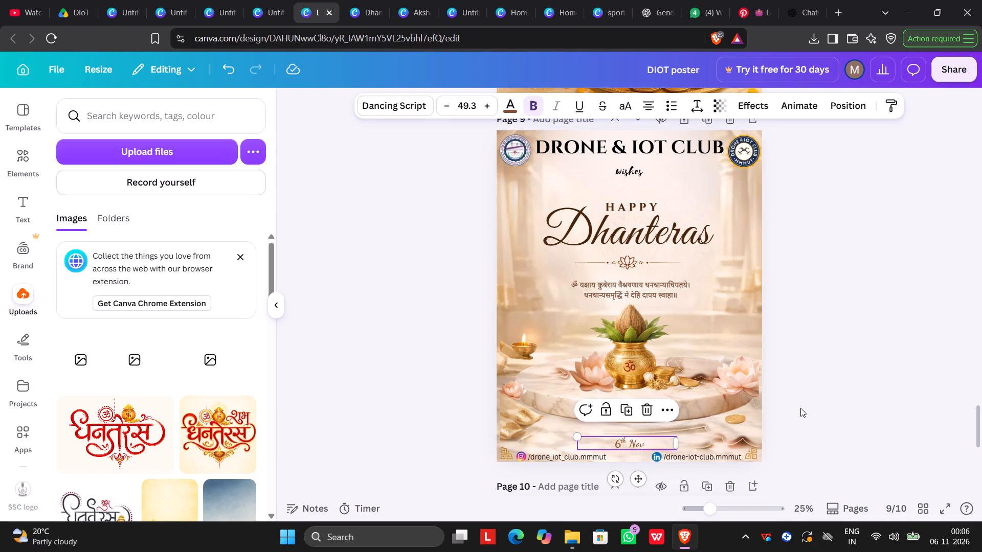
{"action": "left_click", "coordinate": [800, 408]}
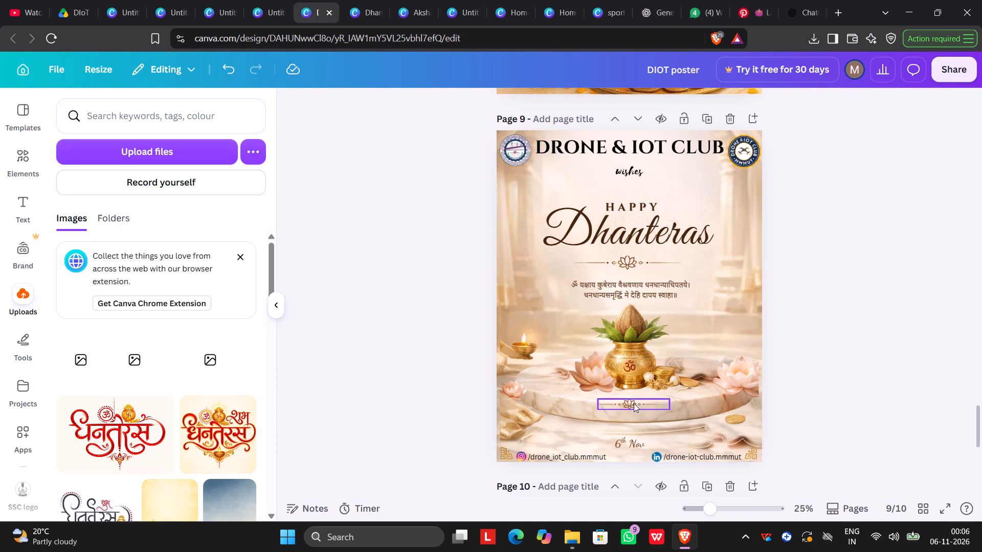
Lower the small lotus ornament on the front of the podium, keeping it roughly centred.
{"action": "left_click_drag", "start_coordinate": [634, 403], "coordinate": [636, 415]}
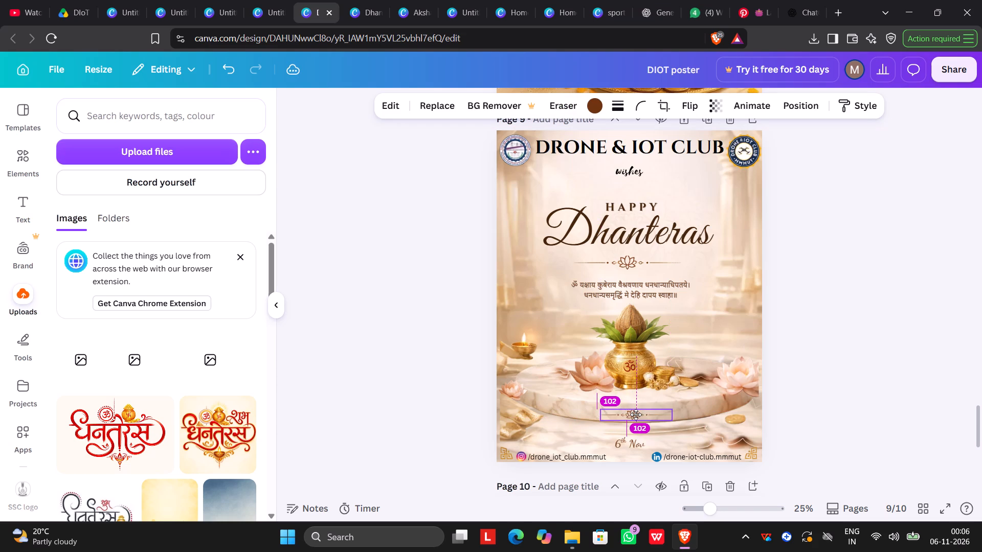
{"action": "left_click_drag", "start_coordinate": [636, 415], "coordinate": [635, 415]}
{"action": "left_click", "coordinate": [814, 385]}
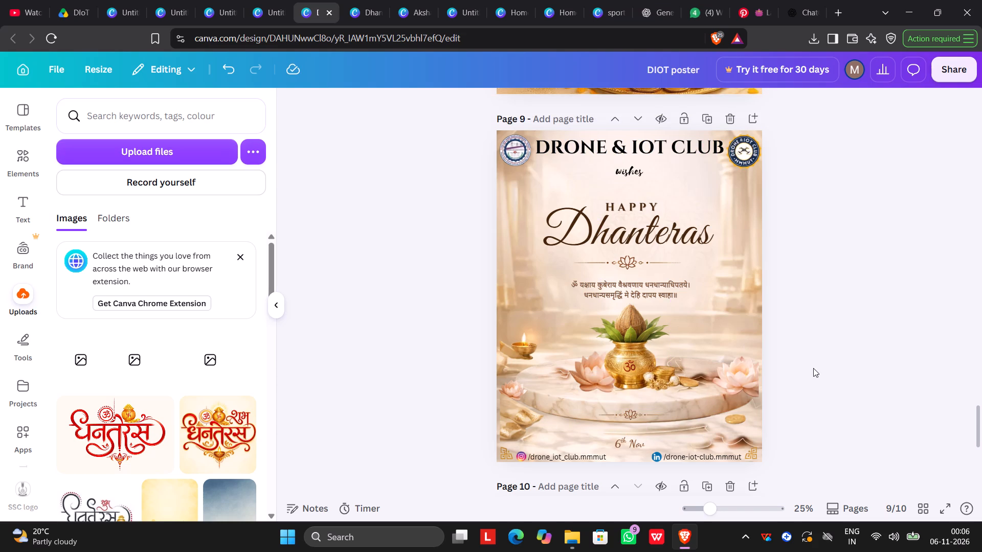
{"action": "left_click", "coordinate": [639, 413]}
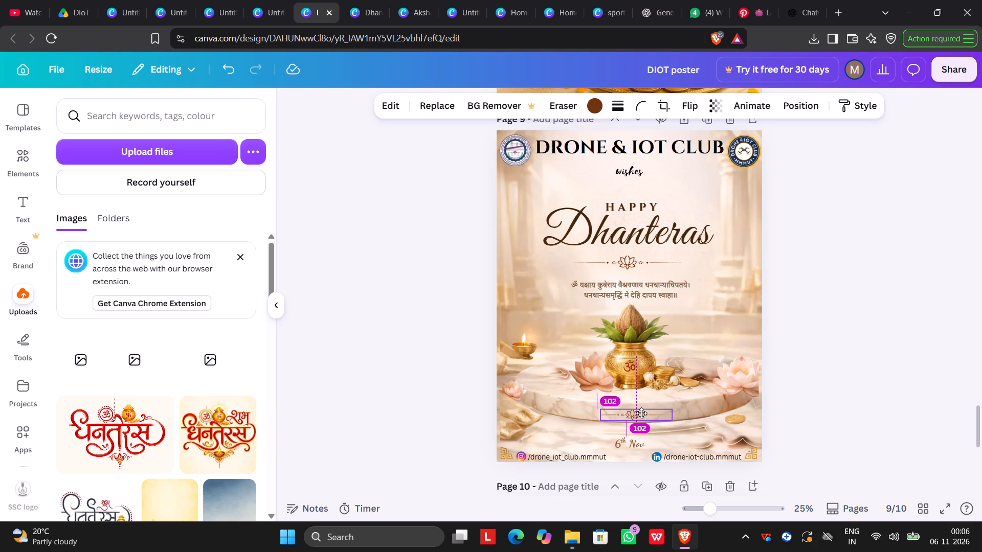
{"action": "left_click", "coordinate": [899, 365]}
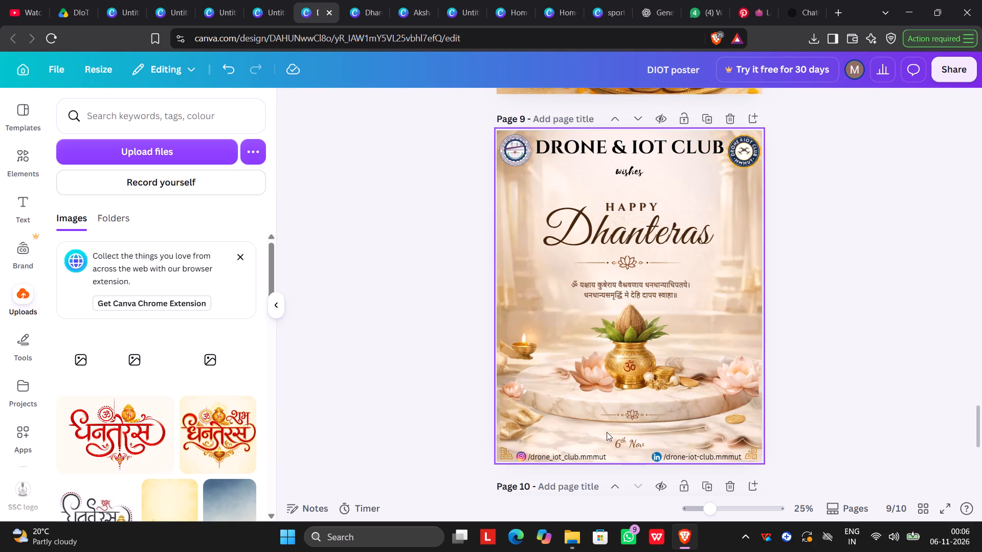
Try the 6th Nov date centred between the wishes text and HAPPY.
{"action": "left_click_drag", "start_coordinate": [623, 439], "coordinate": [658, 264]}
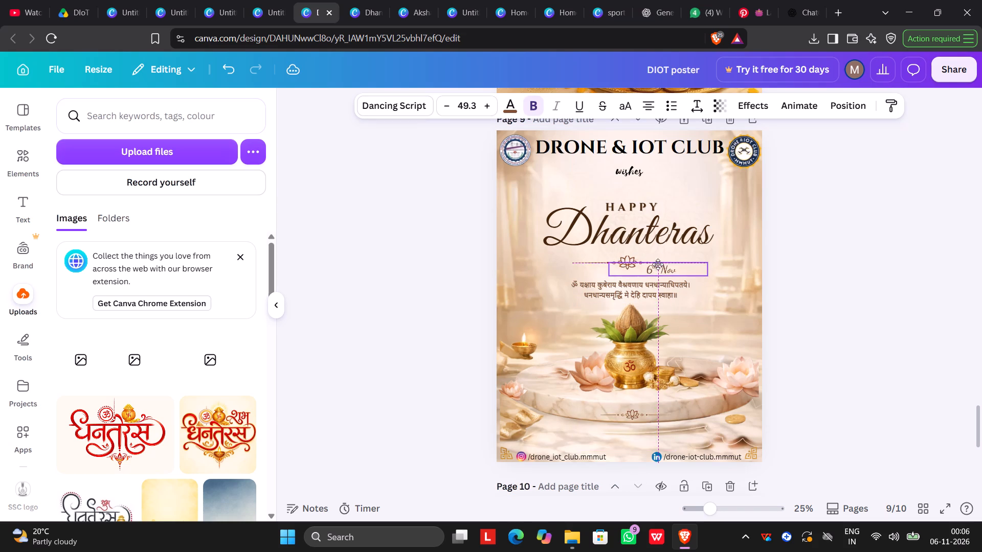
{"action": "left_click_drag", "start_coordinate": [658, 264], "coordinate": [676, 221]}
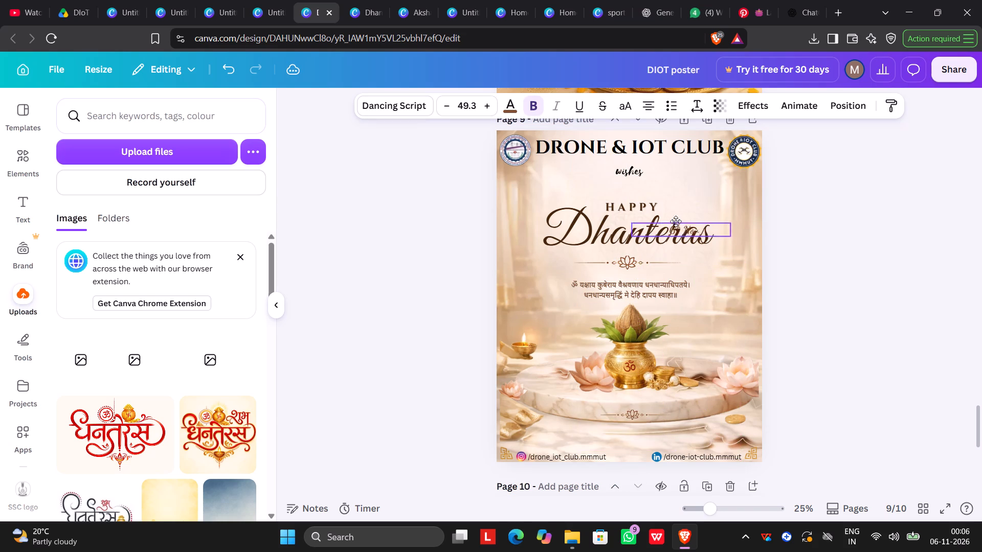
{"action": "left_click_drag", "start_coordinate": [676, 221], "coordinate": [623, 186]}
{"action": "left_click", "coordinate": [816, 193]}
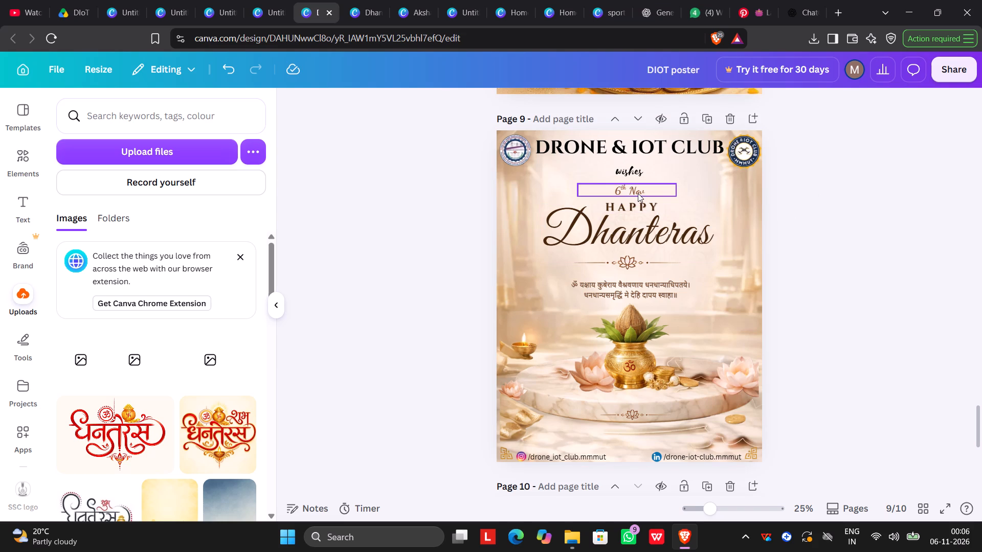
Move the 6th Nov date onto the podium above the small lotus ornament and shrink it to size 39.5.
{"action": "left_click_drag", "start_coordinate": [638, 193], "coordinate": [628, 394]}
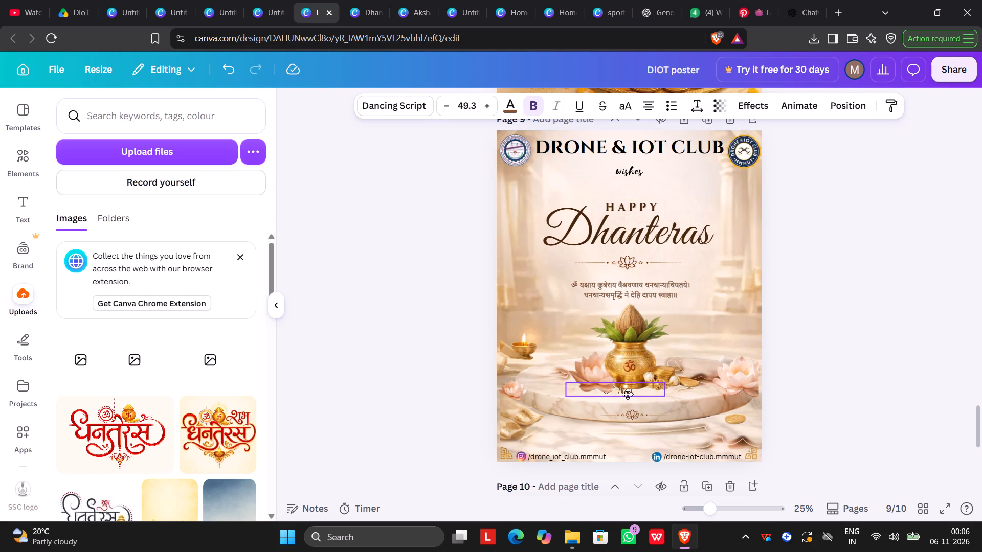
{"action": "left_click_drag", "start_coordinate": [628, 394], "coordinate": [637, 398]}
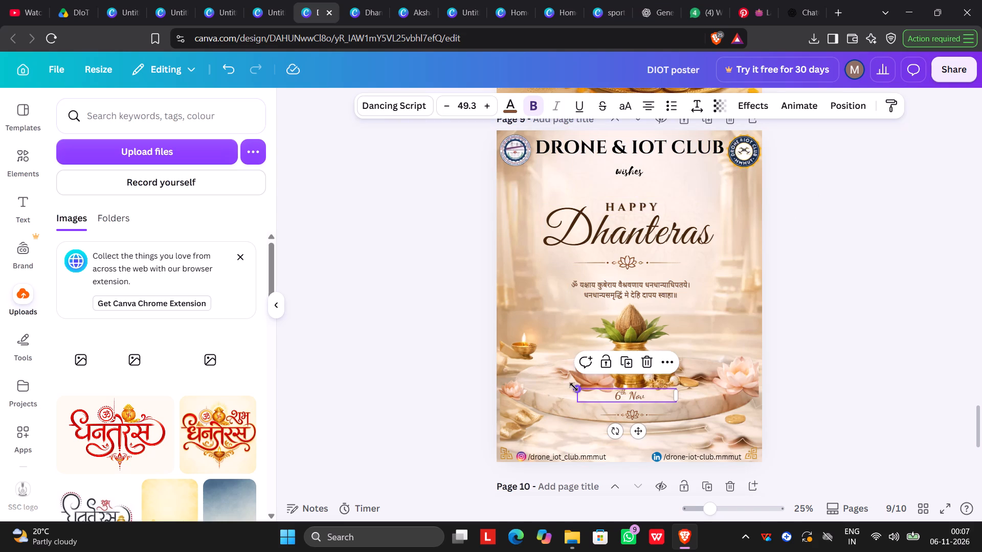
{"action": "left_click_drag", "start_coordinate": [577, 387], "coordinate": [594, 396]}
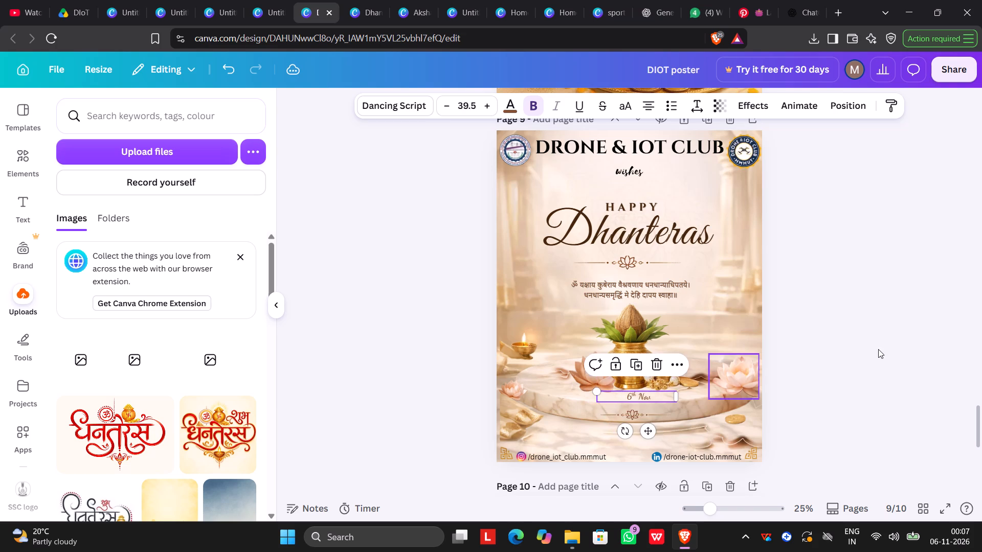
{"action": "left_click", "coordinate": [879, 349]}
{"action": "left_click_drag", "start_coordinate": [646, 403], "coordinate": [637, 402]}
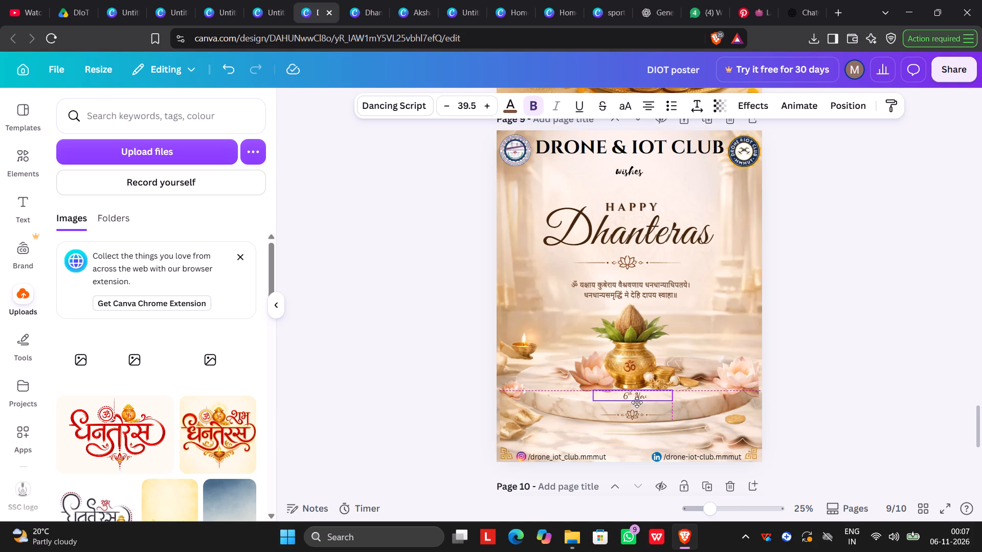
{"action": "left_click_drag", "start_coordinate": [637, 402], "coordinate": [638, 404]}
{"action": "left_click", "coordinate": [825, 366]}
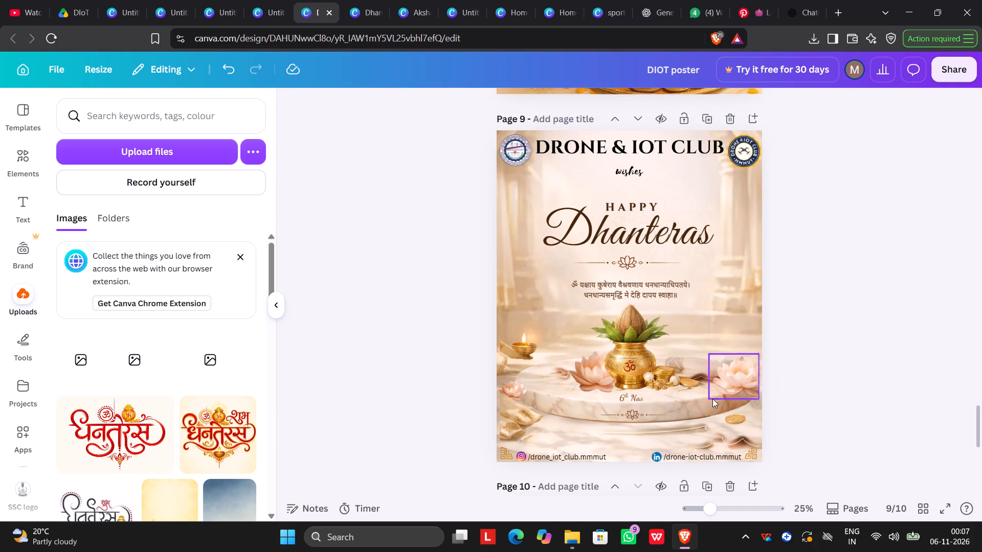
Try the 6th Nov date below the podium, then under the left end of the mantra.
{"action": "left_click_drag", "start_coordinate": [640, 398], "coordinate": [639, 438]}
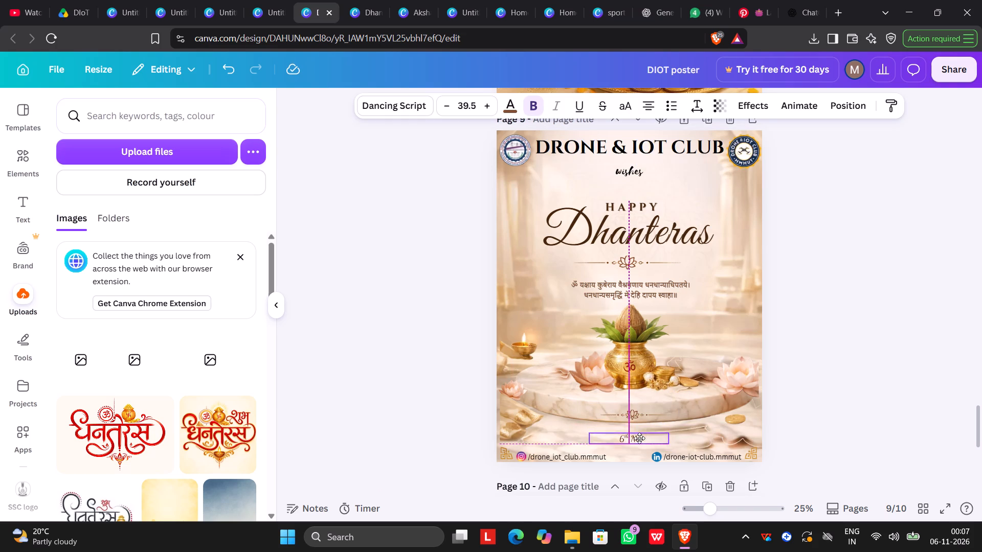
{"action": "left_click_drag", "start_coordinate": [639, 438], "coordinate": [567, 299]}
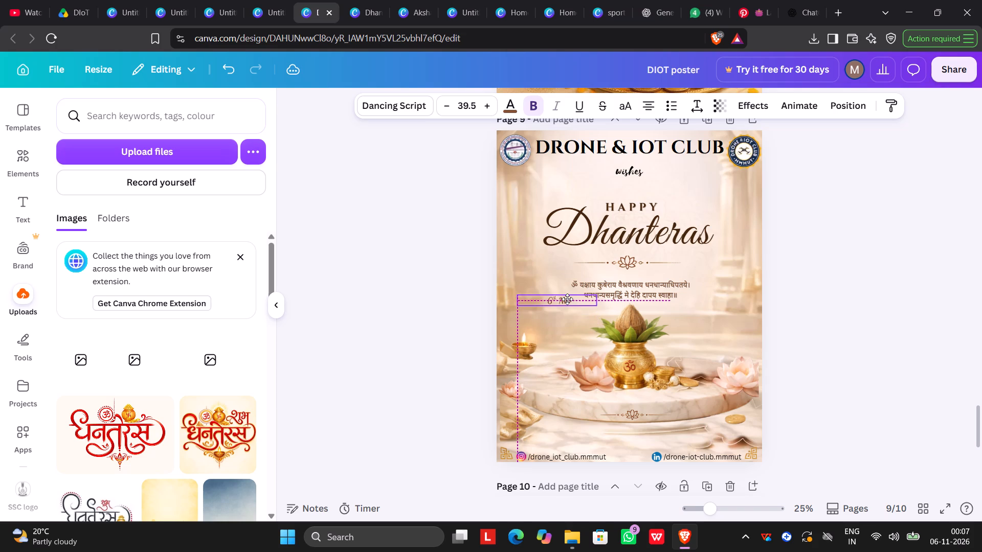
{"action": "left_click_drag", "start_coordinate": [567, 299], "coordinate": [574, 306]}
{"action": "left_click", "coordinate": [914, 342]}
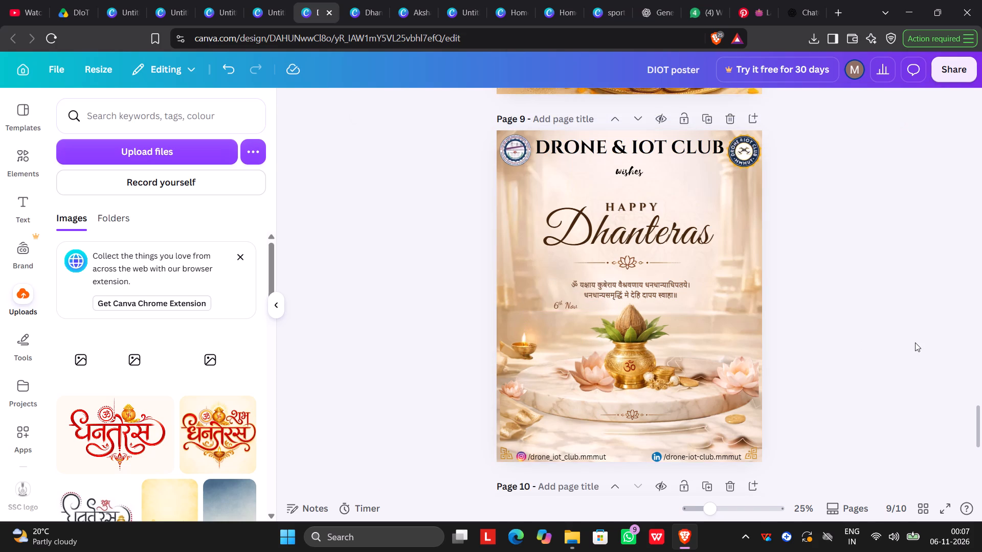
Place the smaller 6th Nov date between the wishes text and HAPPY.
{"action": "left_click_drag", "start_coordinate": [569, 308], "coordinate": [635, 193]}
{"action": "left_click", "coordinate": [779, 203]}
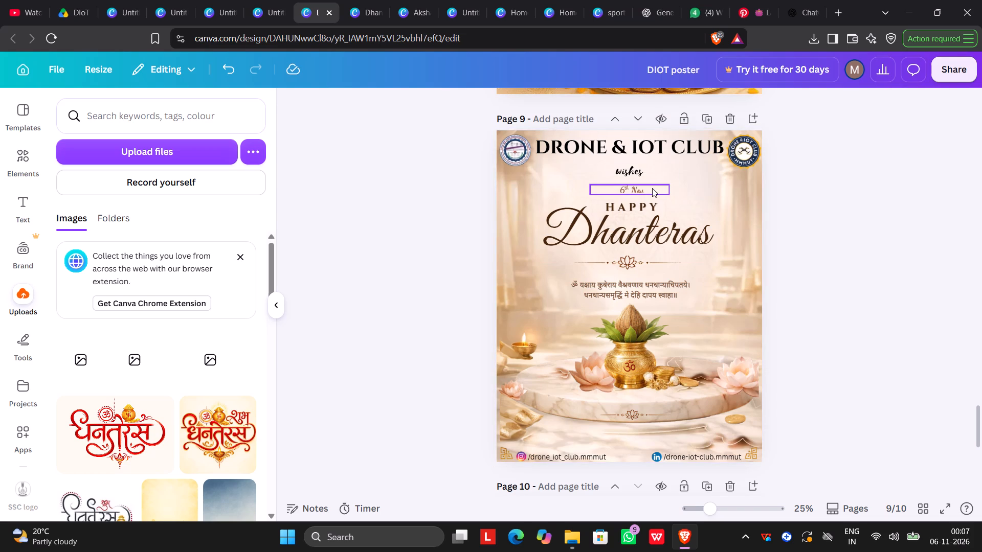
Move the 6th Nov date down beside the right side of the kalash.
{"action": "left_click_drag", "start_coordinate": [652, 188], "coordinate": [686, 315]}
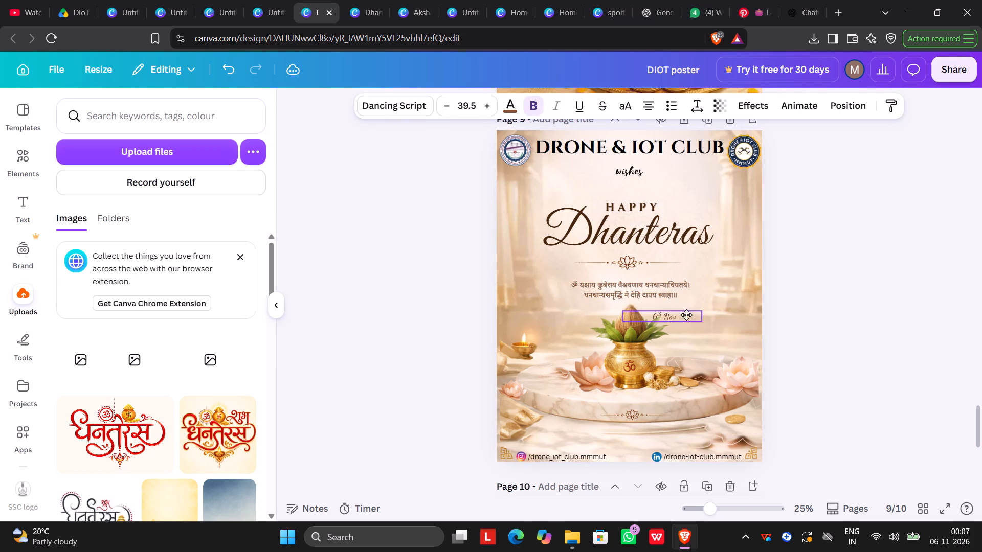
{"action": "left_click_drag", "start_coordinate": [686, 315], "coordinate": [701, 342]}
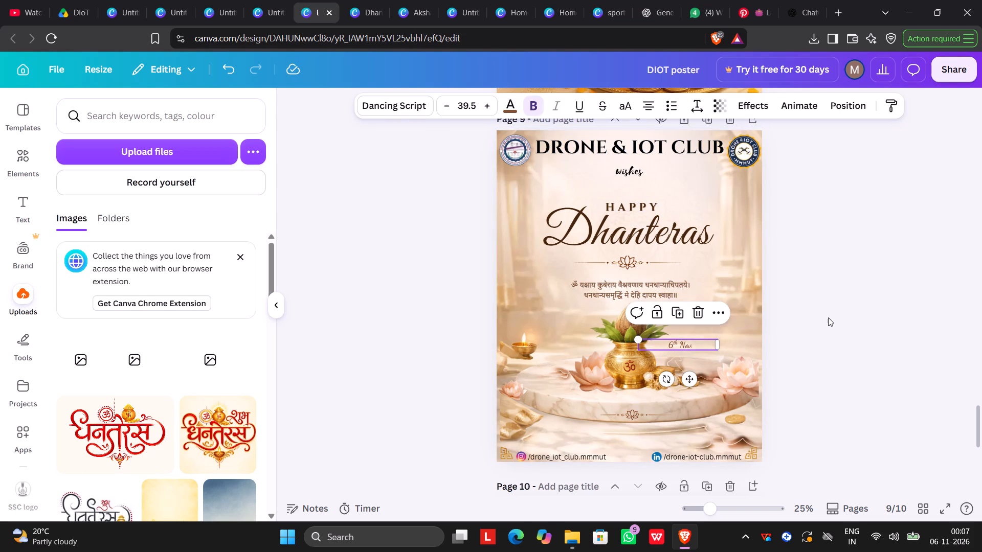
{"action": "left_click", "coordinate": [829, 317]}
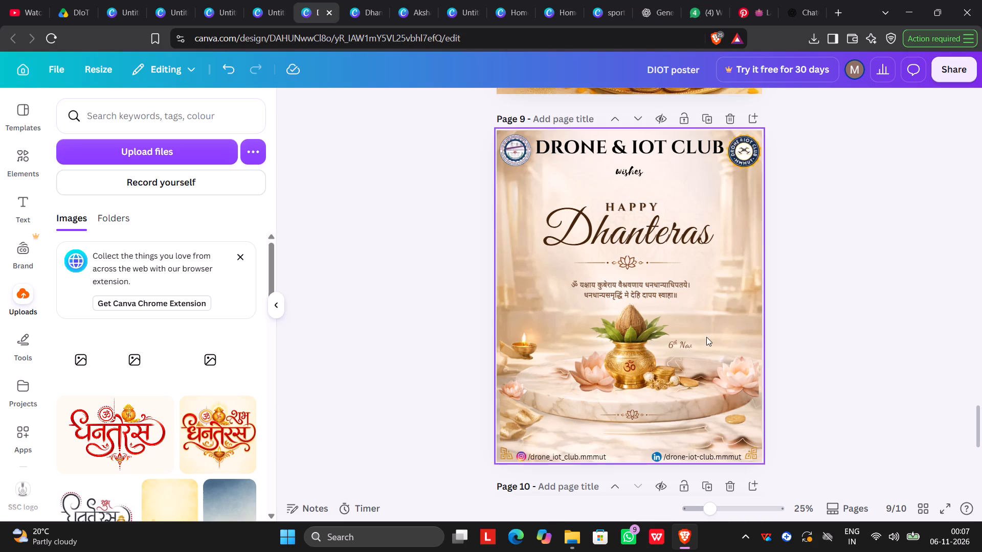
Enlarge the 6th Nov date beside the kalash to font size 48.5.
{"action": "left_click", "coordinate": [693, 340]}
{"action": "left_click_drag", "start_coordinate": [639, 338], "coordinate": [622, 331]}
{"action": "left_click_drag", "start_coordinate": [891, 321], "coordinate": [886, 323]}
{"action": "left_click", "coordinate": [683, 341]}
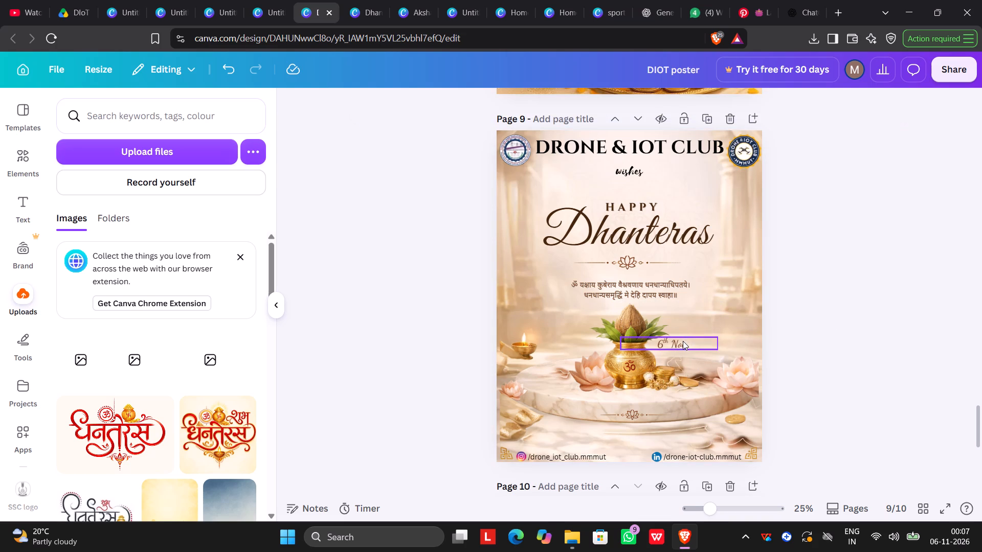
{"action": "left_click", "coordinate": [828, 338]}
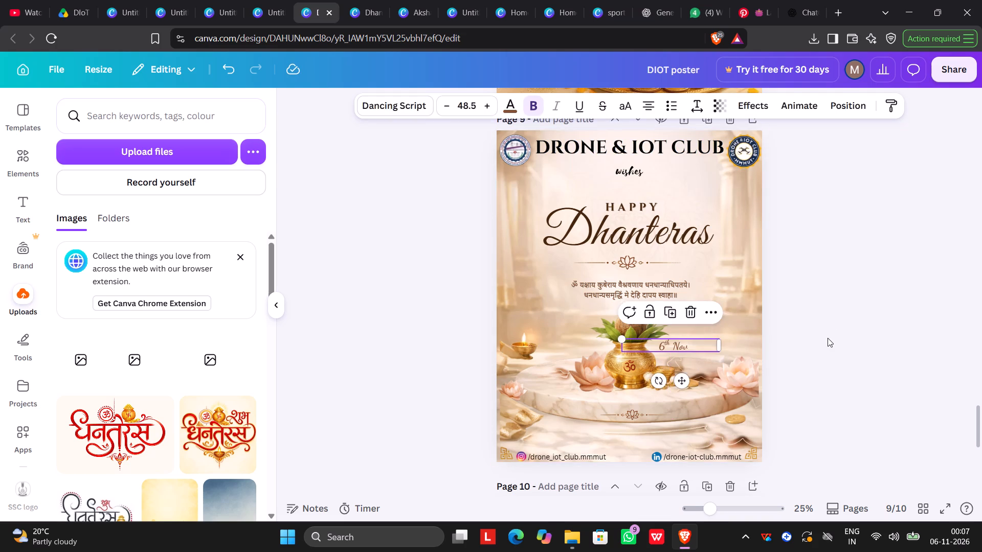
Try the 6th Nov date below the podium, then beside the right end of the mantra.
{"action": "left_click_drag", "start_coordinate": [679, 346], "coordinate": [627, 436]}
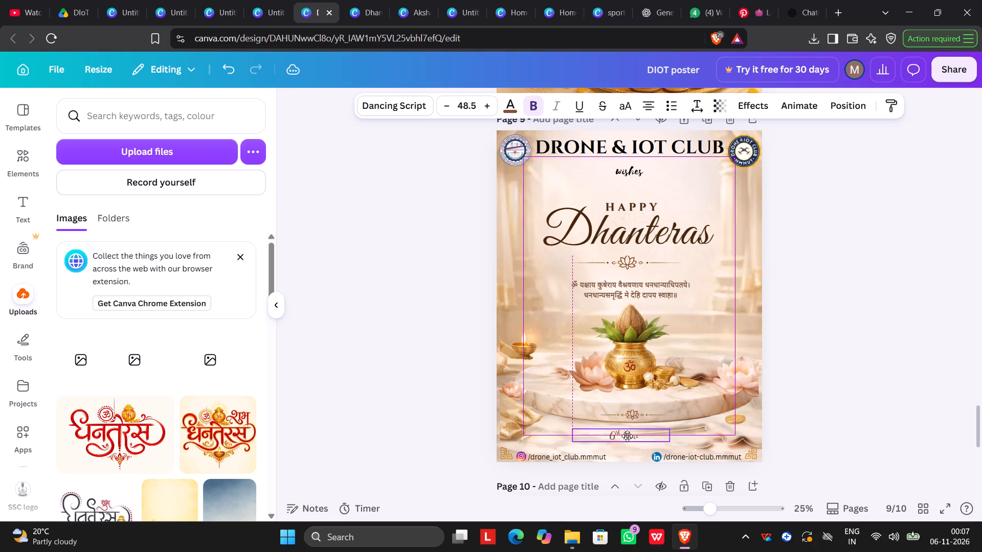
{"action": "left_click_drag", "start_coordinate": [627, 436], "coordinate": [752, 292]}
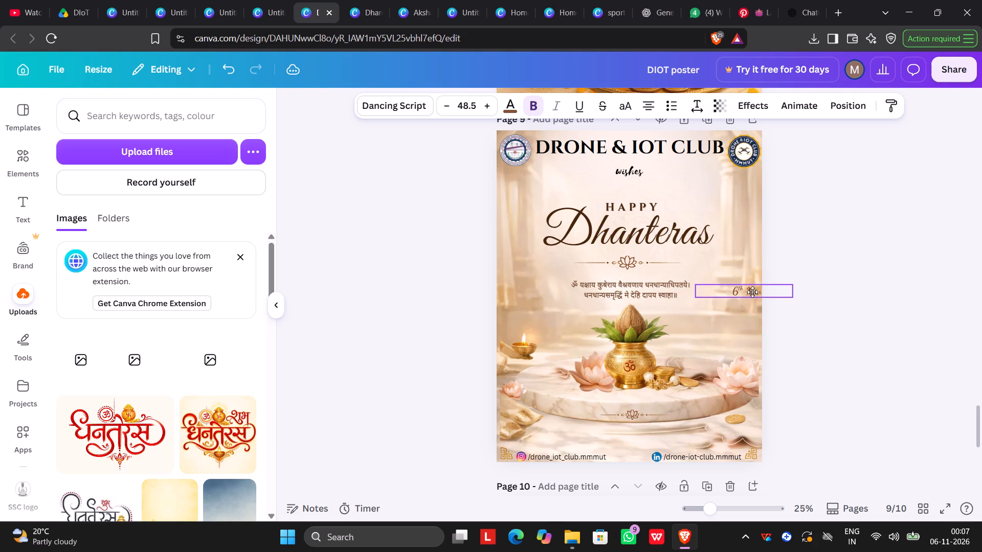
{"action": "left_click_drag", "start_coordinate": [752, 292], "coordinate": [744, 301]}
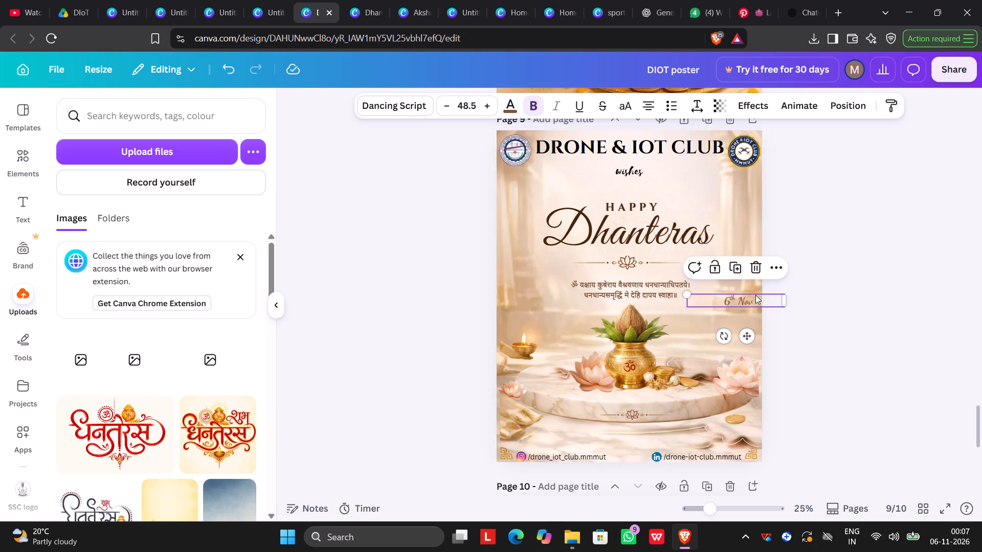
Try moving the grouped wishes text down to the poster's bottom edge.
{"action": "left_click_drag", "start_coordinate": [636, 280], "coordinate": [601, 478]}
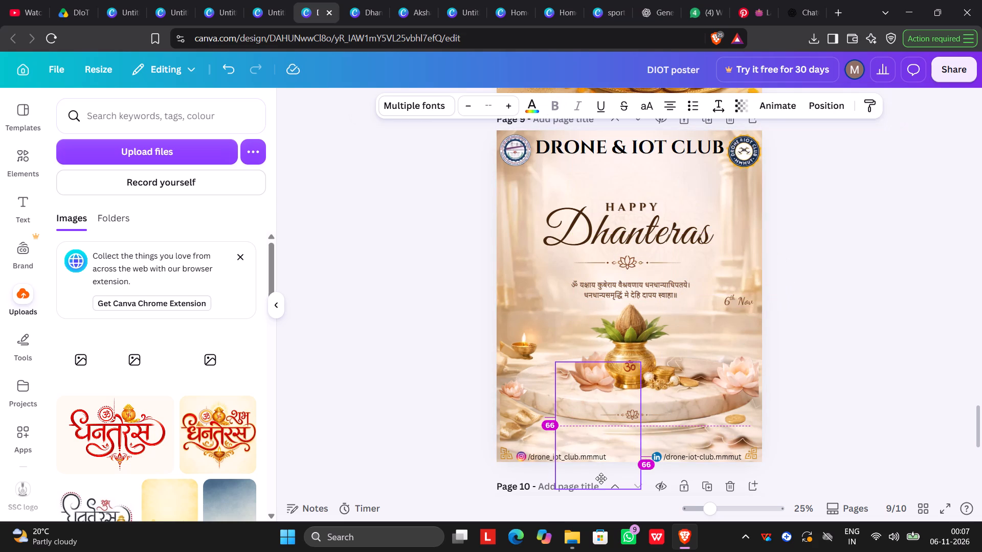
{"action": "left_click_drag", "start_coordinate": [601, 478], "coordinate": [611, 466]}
Undo the recent moves until the 6th Nov date is back under the Dhanteras title and the mantra below the podium.
{"action": "key", "text": "ctrl+z"}
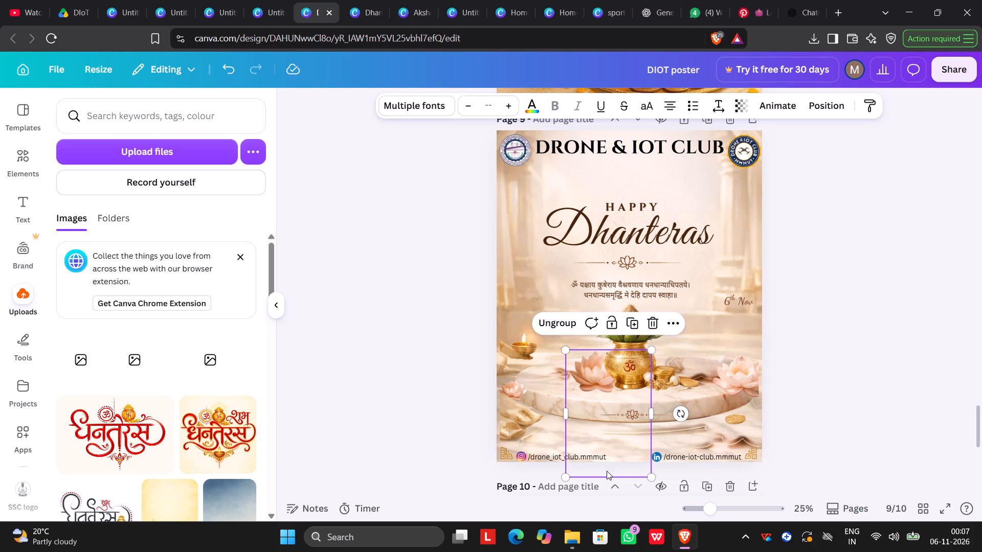
{"action": "key", "text": "ctrl+z"}
{"action": "key", "text": "ctrl+z"}
{"action": "key", "text": "ctrl+z"}
{"action": "key", "text": "ctrl+z"}
{"action": "key", "text": "ctrl+z"}
{"action": "key", "text": "ctrl+z"}
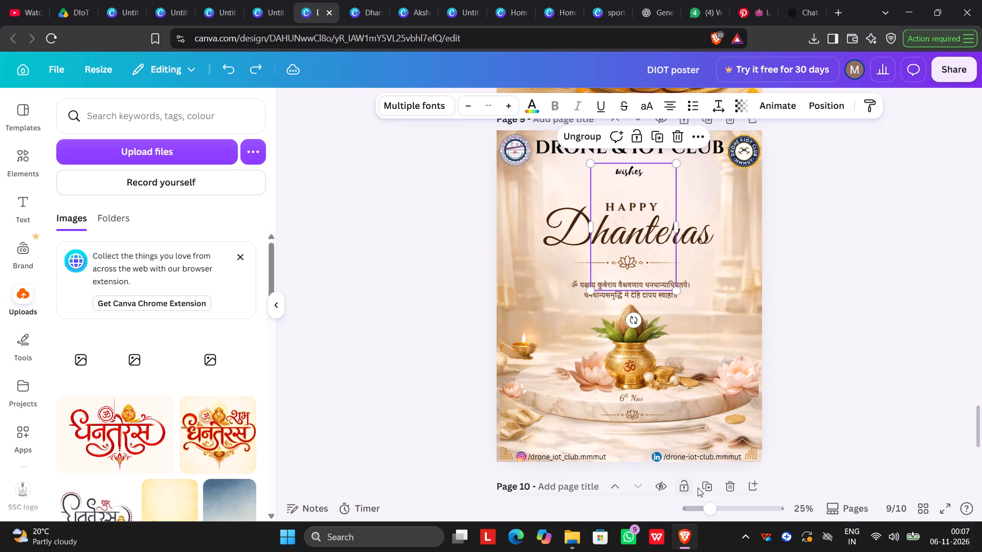
{"action": "key", "text": "ctrl+z"}
{"action": "key", "text": "ctrl+z"}
{"action": "key", "text": "ctrl+z"}
{"action": "key", "text": "ctrl+z"}
{"action": "key", "text": "ctrl+z"}
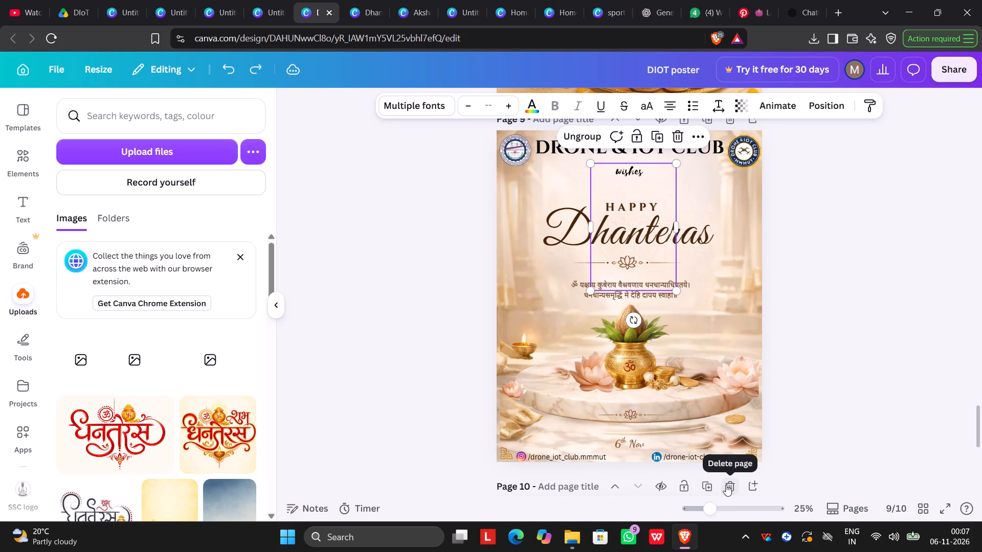
{"action": "key", "text": "ctrl+z"}
{"action": "key", "text": "ctrl+z"}
{"action": "key", "text": "ctrl+z"}
{"action": "key", "text": "ctrl+z"}
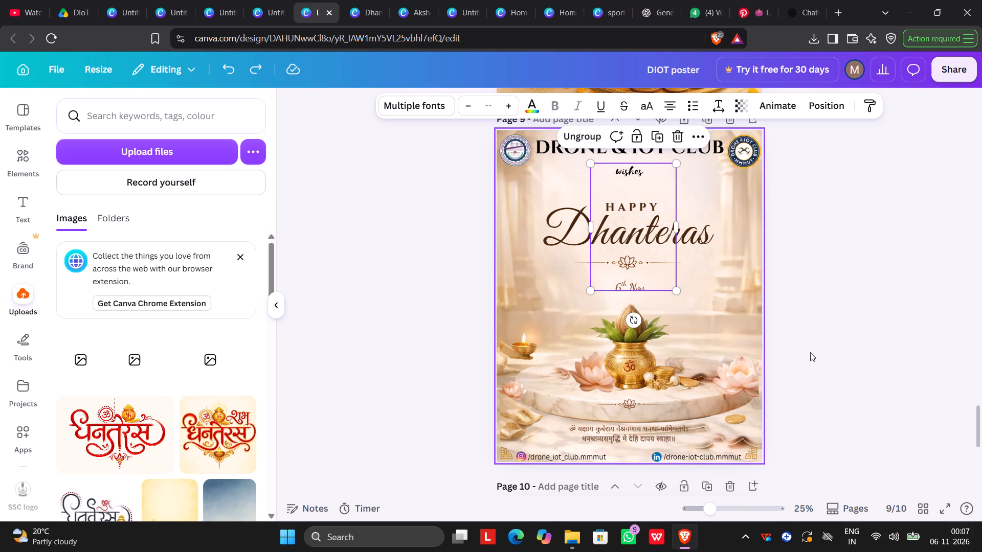
{"action": "left_click", "coordinate": [844, 335]}
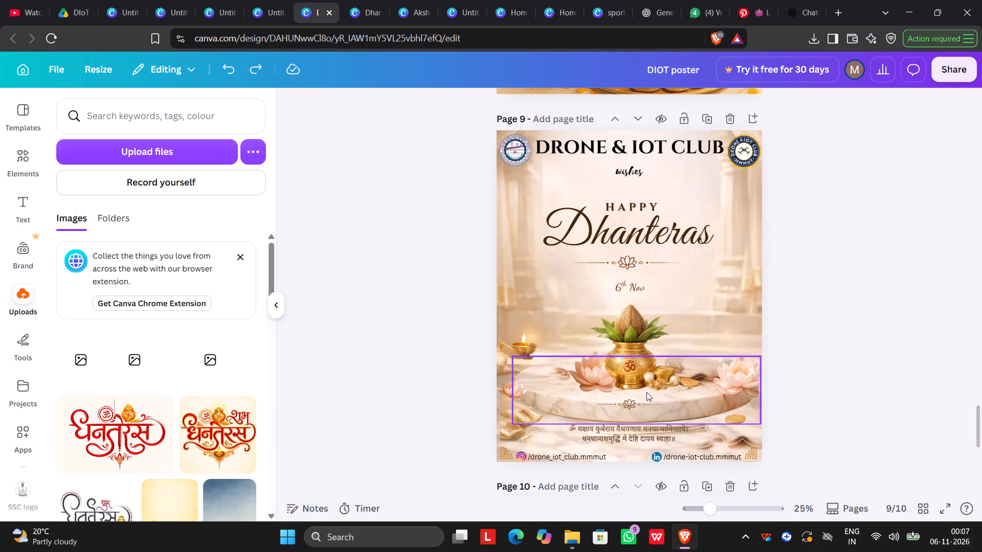
Shift the small lotus divider off the podium and center the mantra on the podium's front face.
{"action": "left_click_drag", "start_coordinate": [639, 402], "coordinate": [700, 307]}
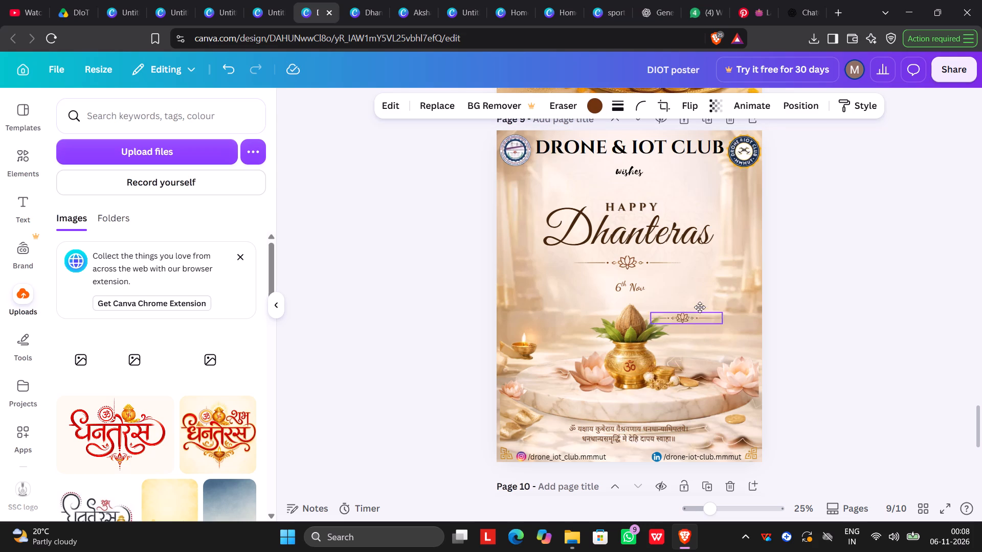
{"action": "left_click_drag", "start_coordinate": [700, 307], "coordinate": [704, 301]}
{"action": "left_click_drag", "start_coordinate": [632, 440], "coordinate": [632, 415]}
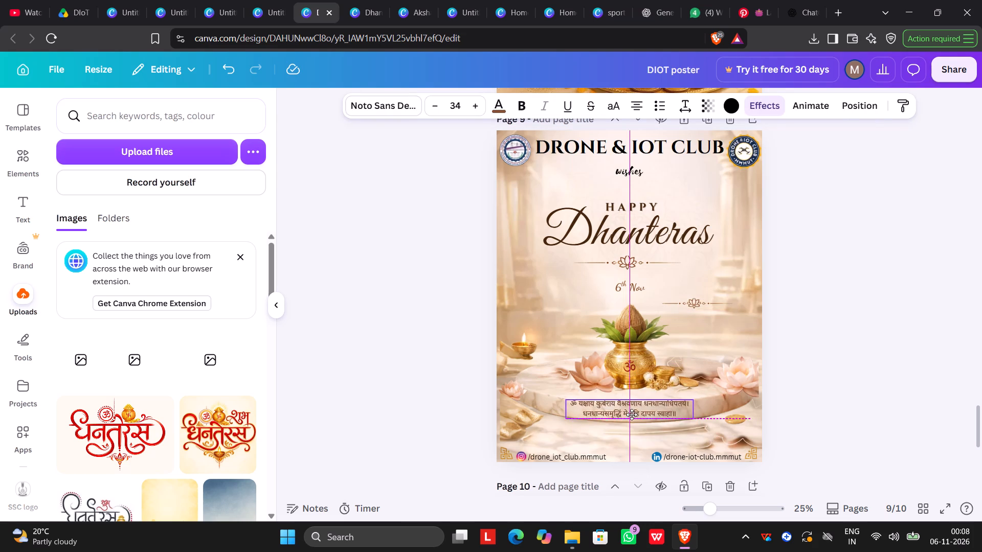
{"action": "left_click_drag", "start_coordinate": [632, 415], "coordinate": [633, 412]}
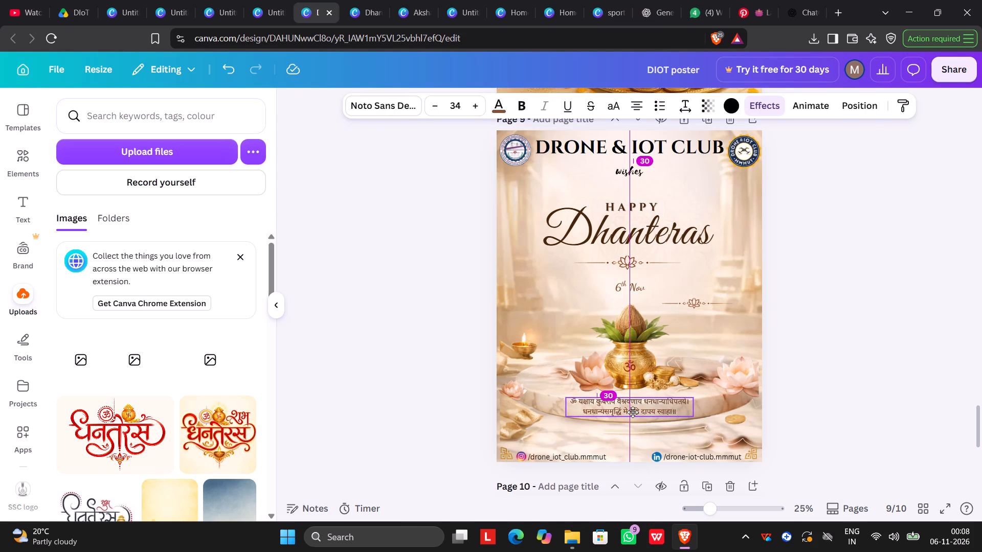
{"action": "left_click_drag", "start_coordinate": [633, 412], "coordinate": [633, 412]}
{"action": "left_click", "coordinate": [850, 378]}
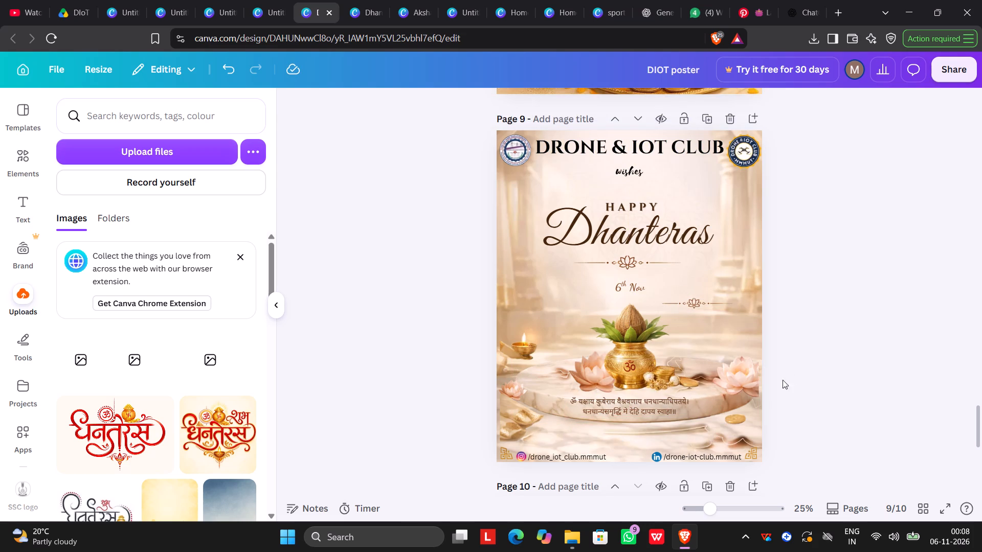
{"action": "left_click", "coordinate": [645, 403]}
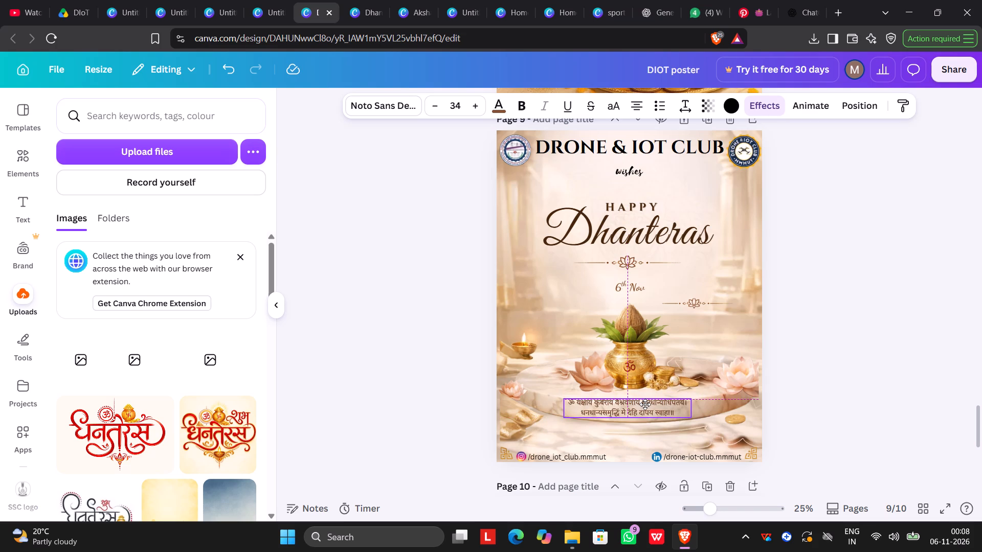
{"action": "left_click", "coordinate": [777, 365]}
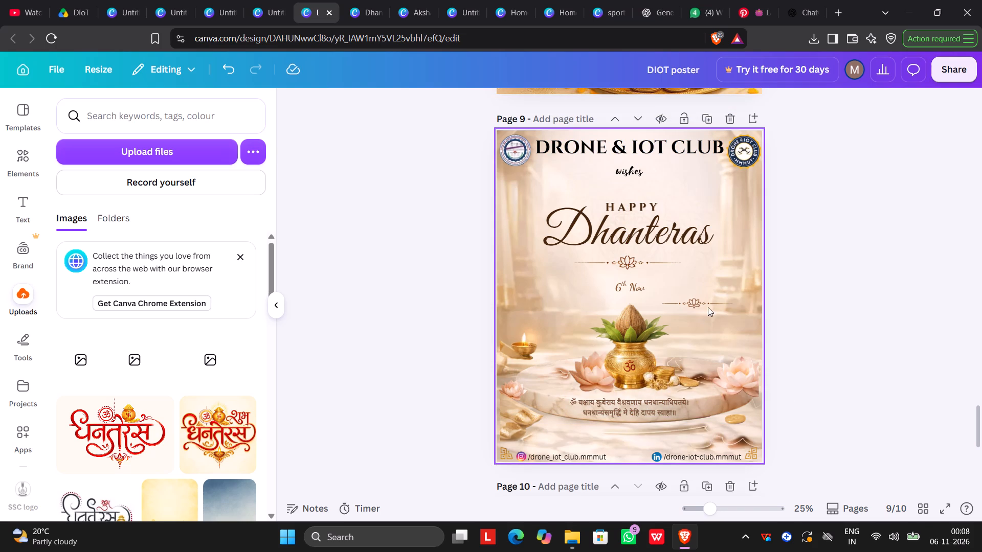
Center the small lotus divider below the podium, between the mantra and the social media handles.
{"action": "left_click_drag", "start_coordinate": [688, 318], "coordinate": [682, 326]}
{"action": "left_click_drag", "start_coordinate": [701, 298], "coordinate": [638, 423]}
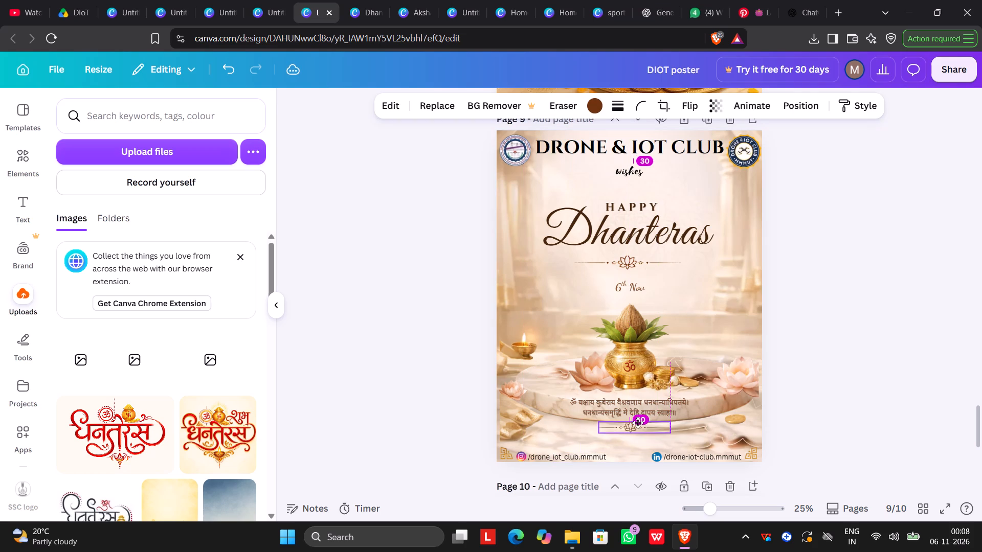
{"action": "left_click_drag", "start_coordinate": [638, 423], "coordinate": [642, 426]}
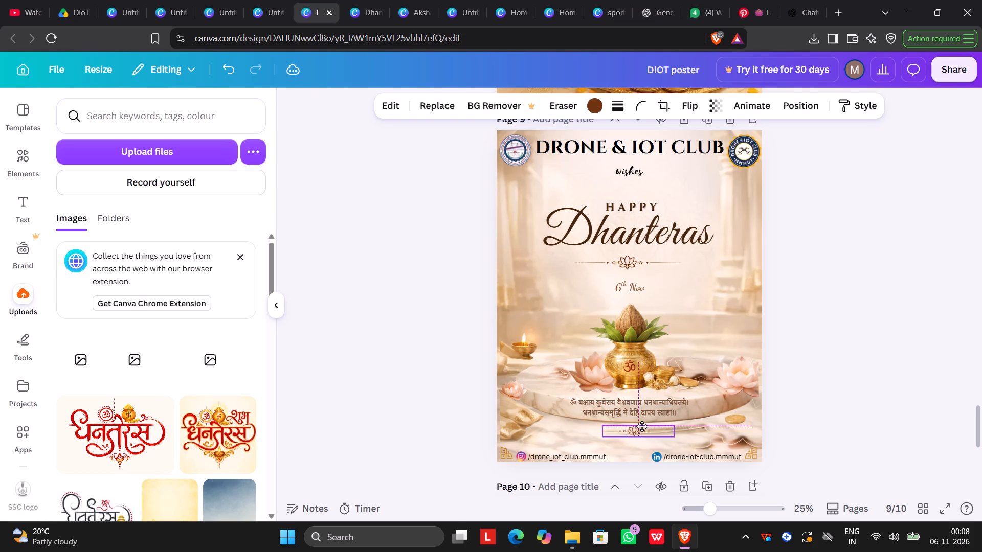
{"action": "left_click_drag", "start_coordinate": [642, 426], "coordinate": [638, 426]}
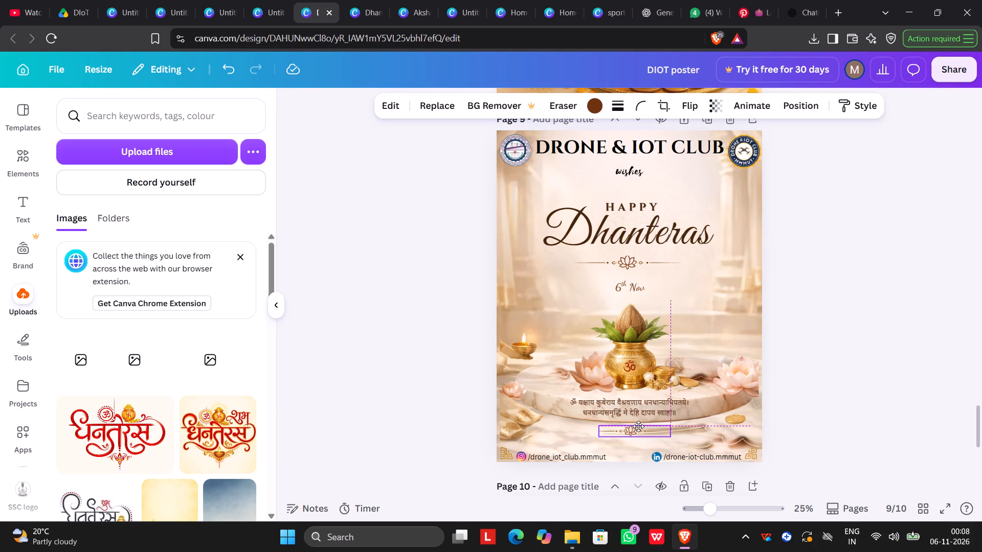
{"action": "left_click_drag", "start_coordinate": [638, 426], "coordinate": [633, 427]}
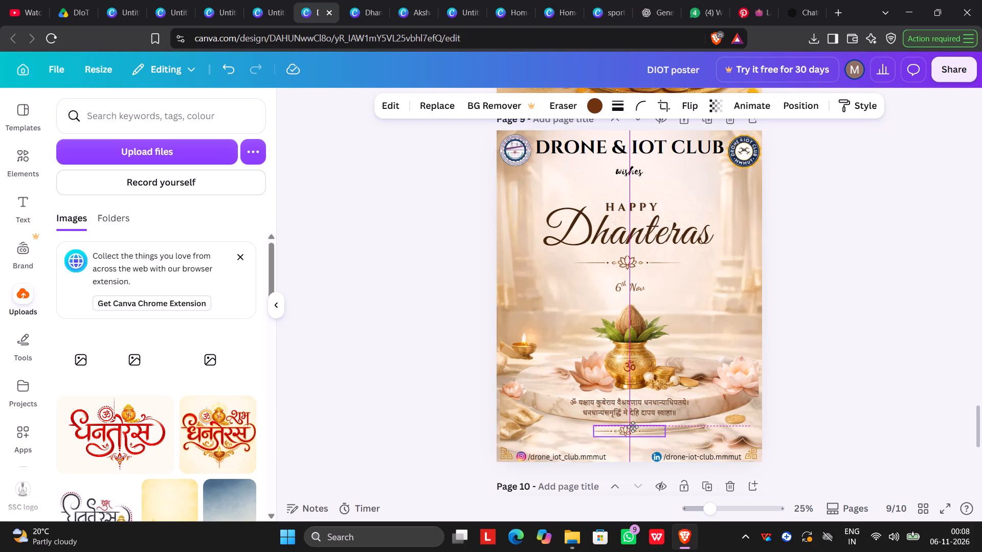
{"action": "left_click_drag", "start_coordinate": [633, 427], "coordinate": [636, 427]}
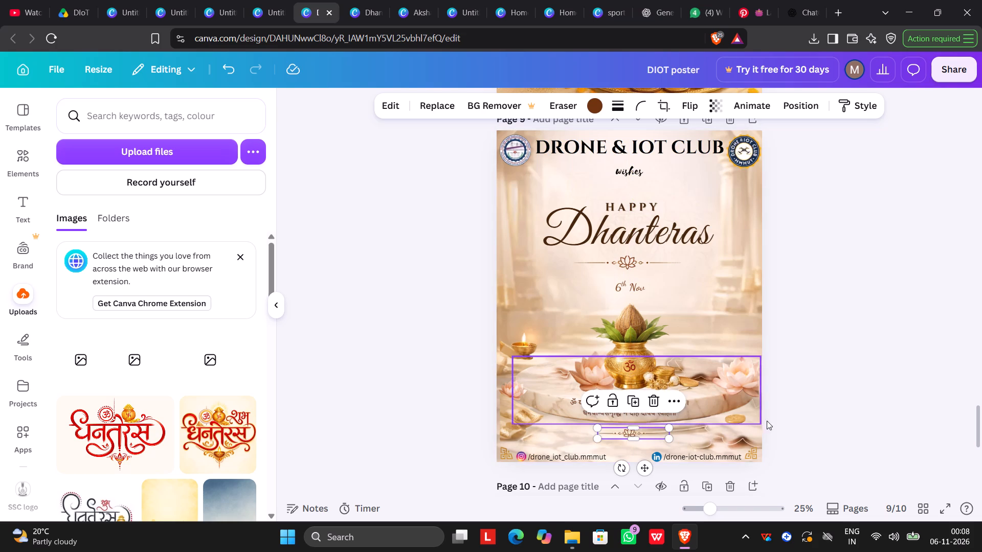
{"action": "left_click", "coordinate": [804, 403]}
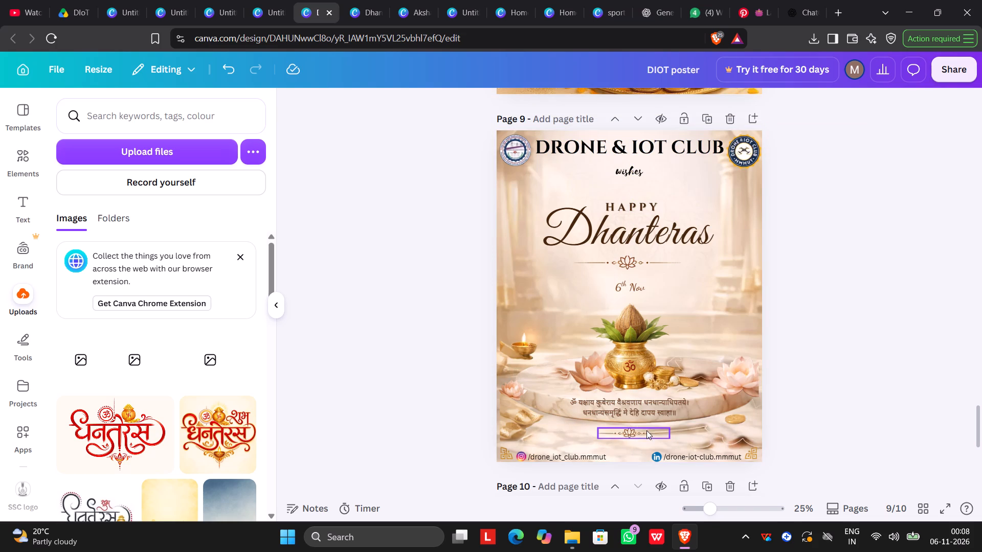
{"action": "left_click", "coordinate": [641, 433]}
{"action": "left_click_drag", "start_coordinate": [641, 433], "coordinate": [635, 445]}
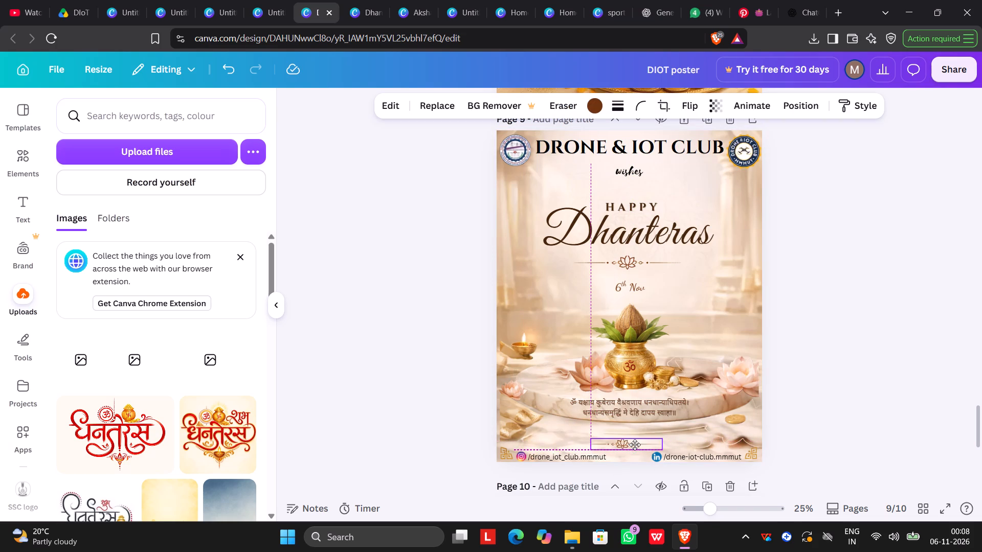
{"action": "left_click_drag", "start_coordinate": [635, 445], "coordinate": [639, 444]}
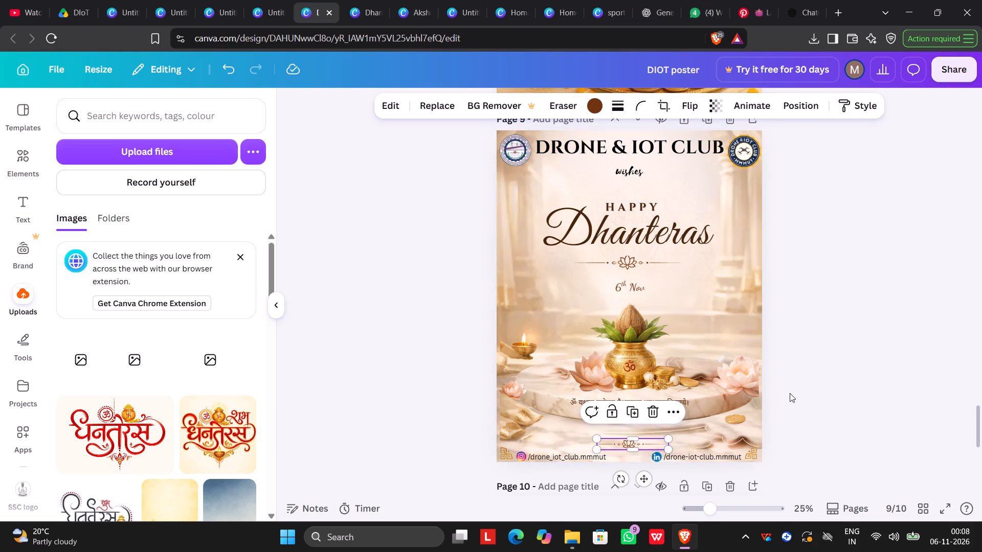
{"action": "left_click", "coordinate": [650, 444]}
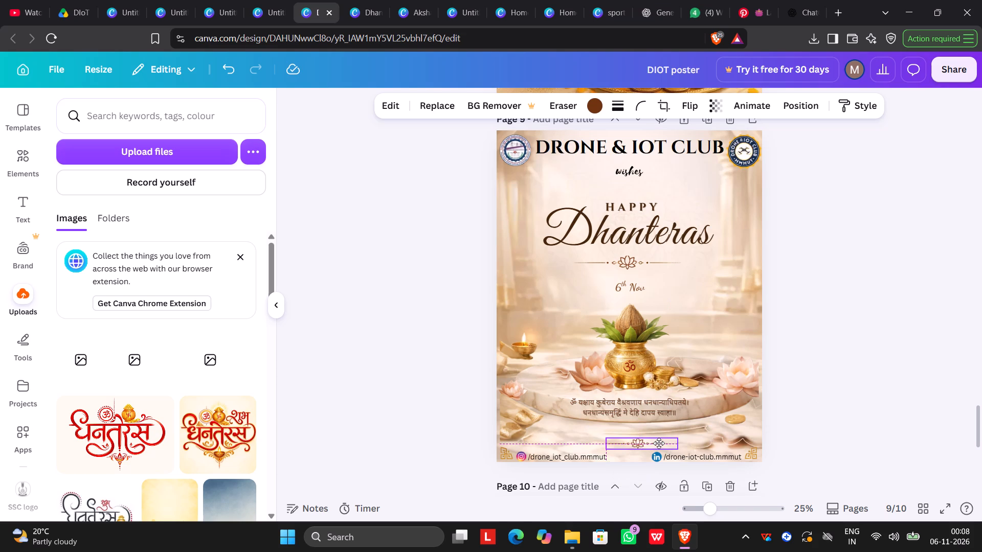
{"action": "left_click", "coordinate": [798, 411]}
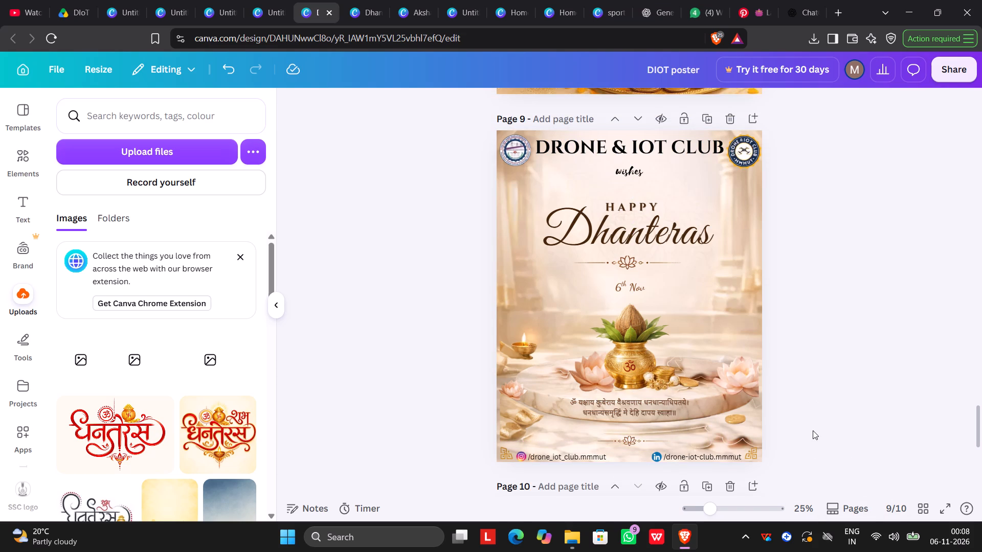
{"action": "left_click", "coordinate": [643, 439]}
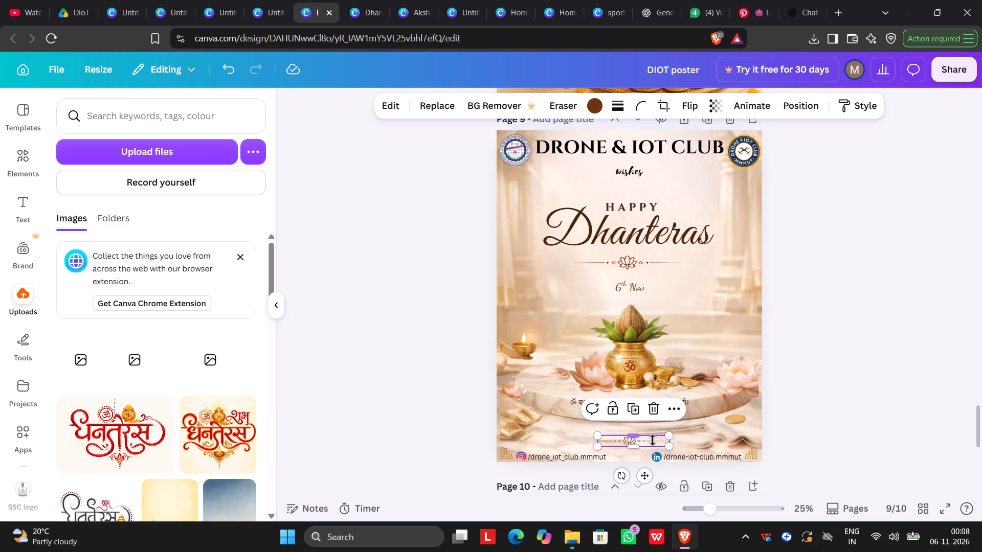
{"action": "left_click", "coordinate": [763, 413]}
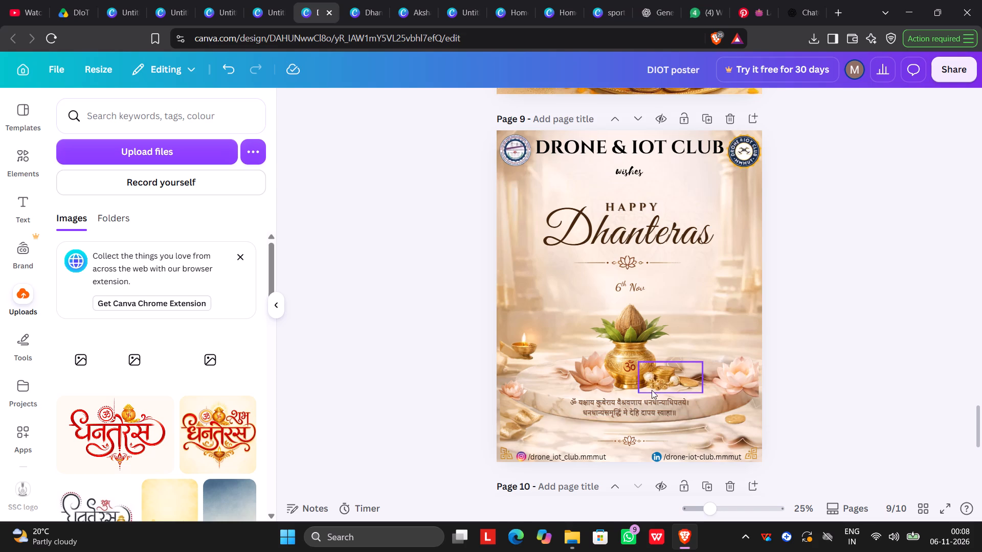
Nudge the marble podium slightly upward behind the mantra.
{"action": "left_click_drag", "start_coordinate": [715, 407], "coordinate": [715, 398]}
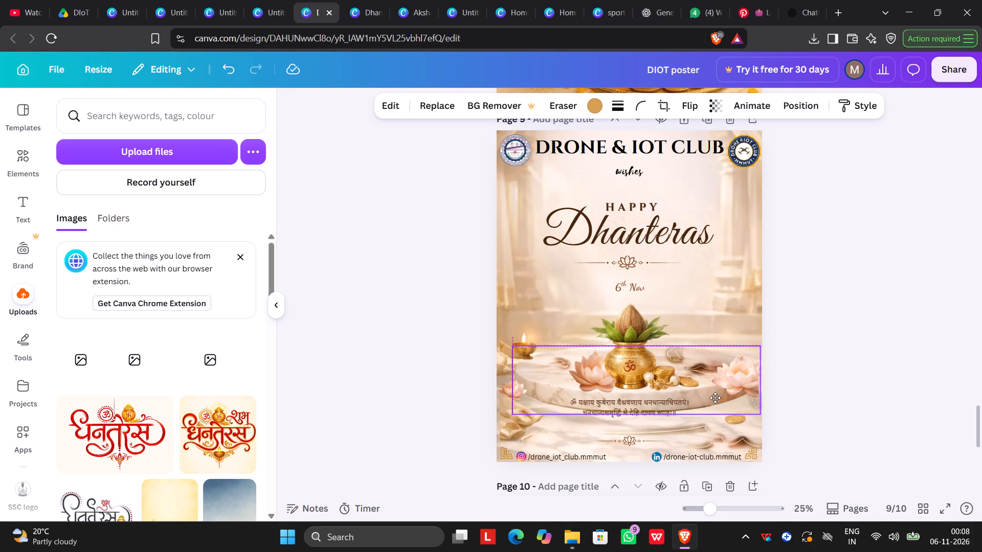
{"action": "left_click_drag", "start_coordinate": [715, 398], "coordinate": [715, 394]}
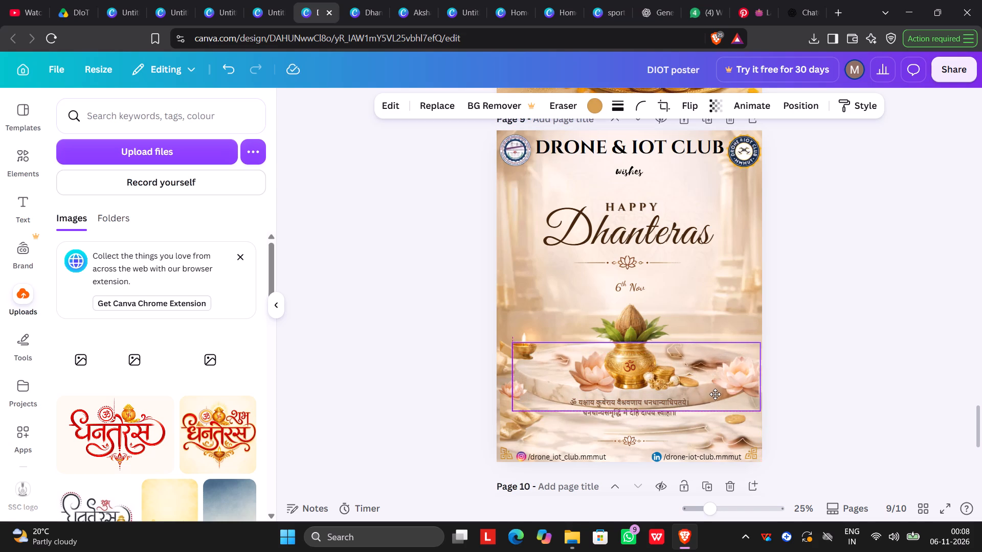
{"action": "left_click_drag", "start_coordinate": [715, 394], "coordinate": [713, 403]}
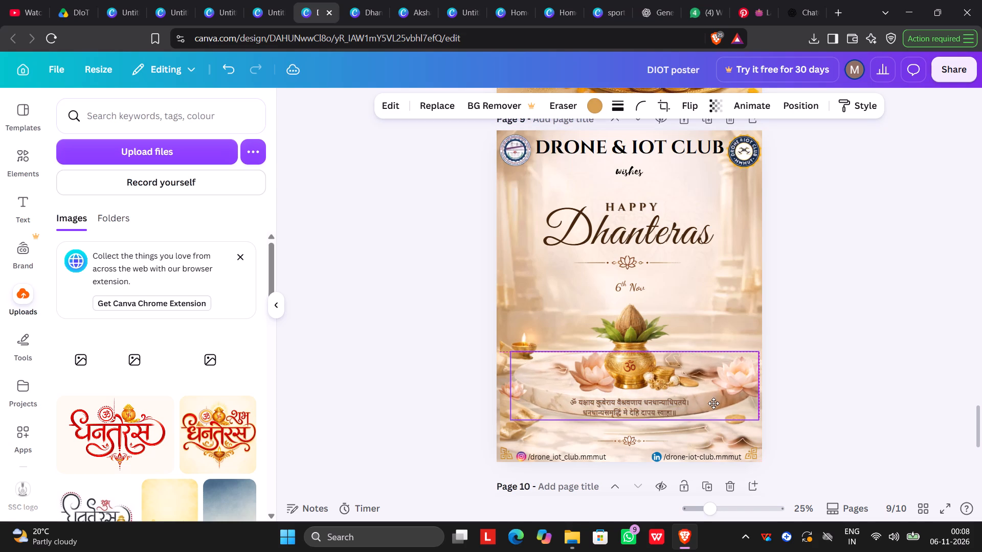
{"action": "left_click_drag", "start_coordinate": [713, 403], "coordinate": [715, 399]}
{"action": "left_click", "coordinate": [833, 352]}
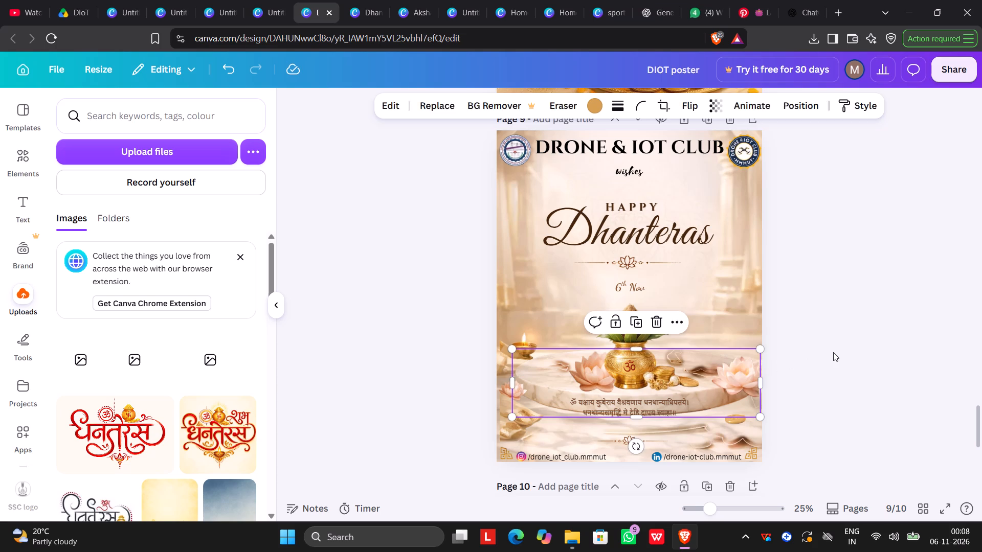
Raise the kalash slightly on the podium, keeping it near the poster's vertical center line.
{"action": "left_click_drag", "start_coordinate": [649, 344], "coordinate": [649, 334]}
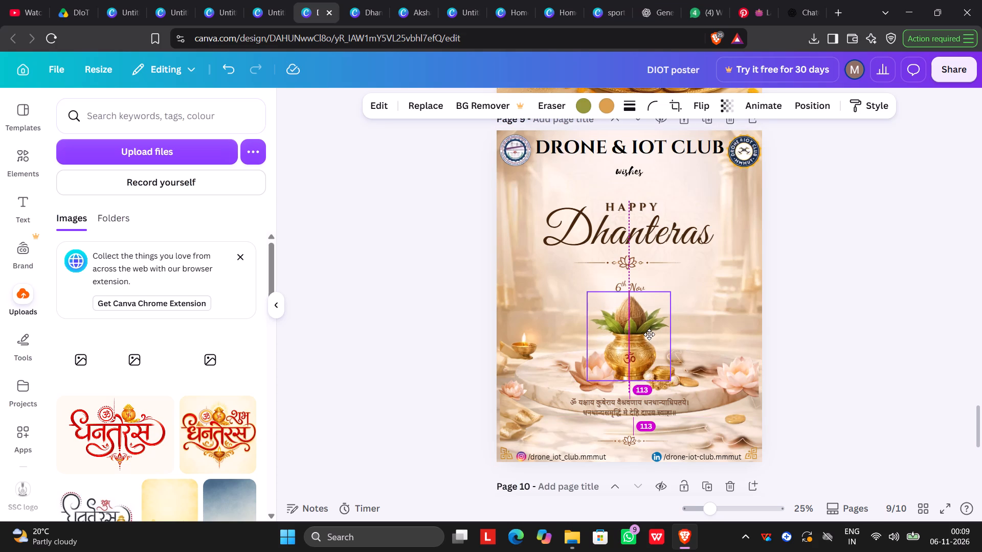
{"action": "left_click_drag", "start_coordinate": [649, 334], "coordinate": [649, 331]}
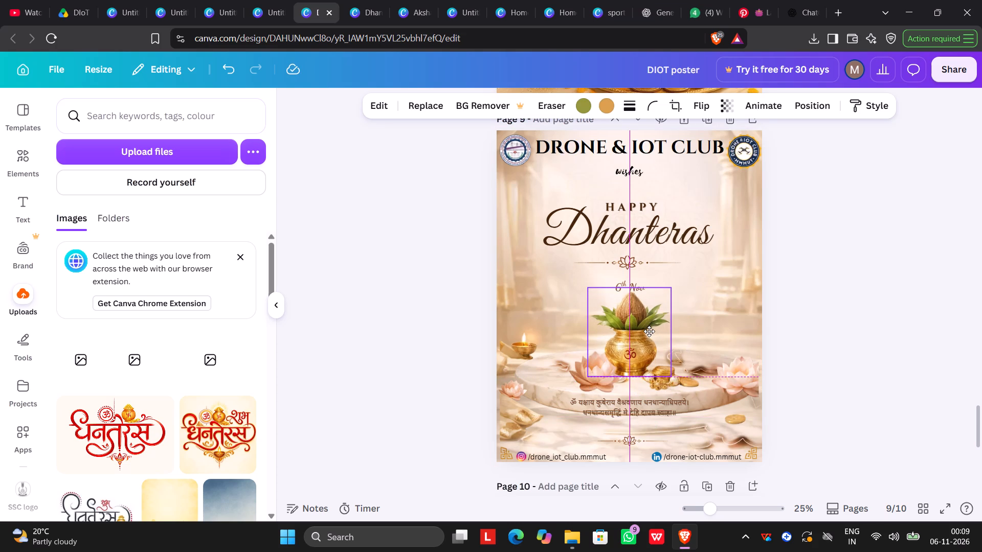
{"action": "left_click_drag", "start_coordinate": [649, 331], "coordinate": [648, 333]}
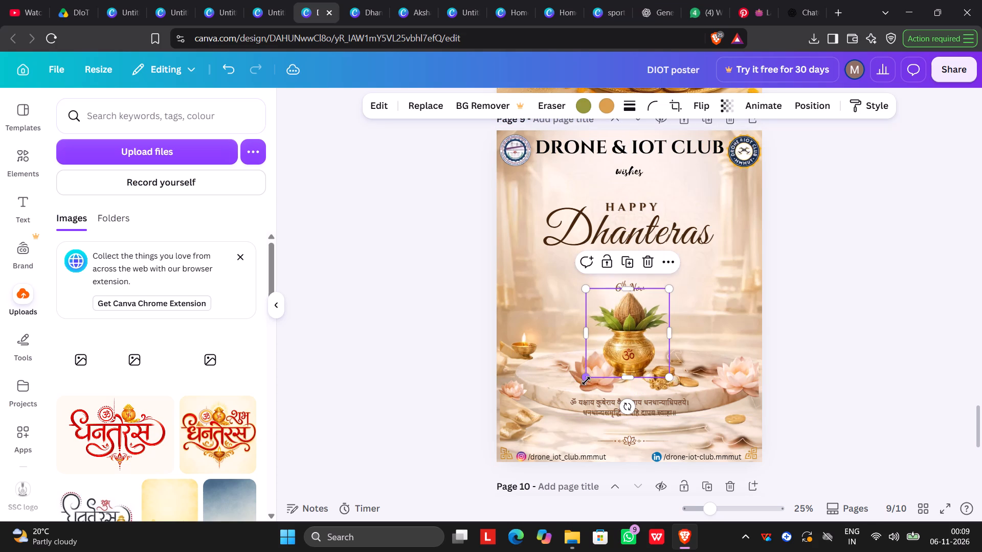
{"action": "left_click", "coordinate": [587, 380]}
{"action": "left_click_drag", "start_coordinate": [841, 397], "coordinate": [834, 397]}
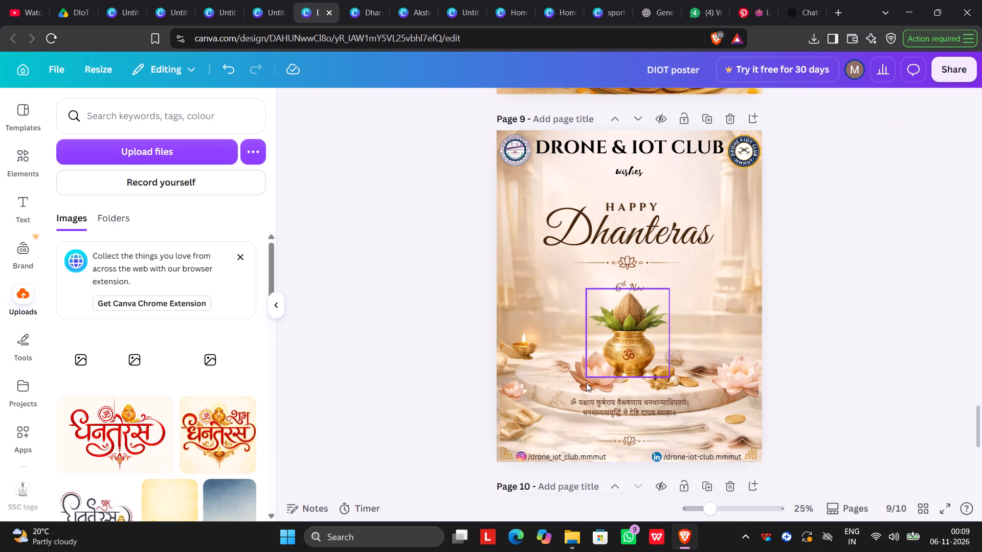
Raise the pink lotus and the gold coins beside the kalash so they flank its base on the podium.
{"action": "left_click_drag", "start_coordinate": [588, 380], "coordinate": [579, 366]}
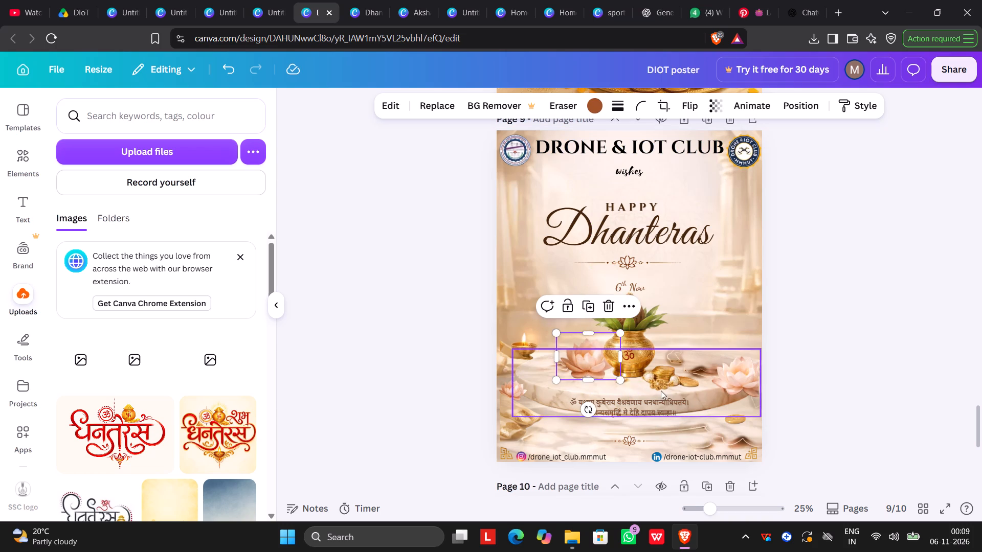
{"action": "left_click_drag", "start_coordinate": [661, 390], "coordinate": [667, 371]}
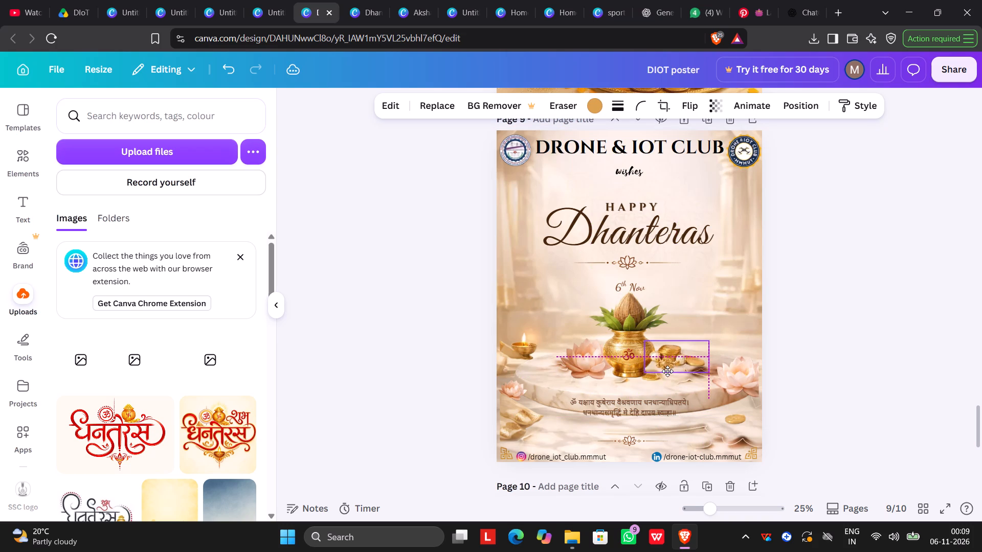
{"action": "left_click_drag", "start_coordinate": [667, 371], "coordinate": [666, 378]}
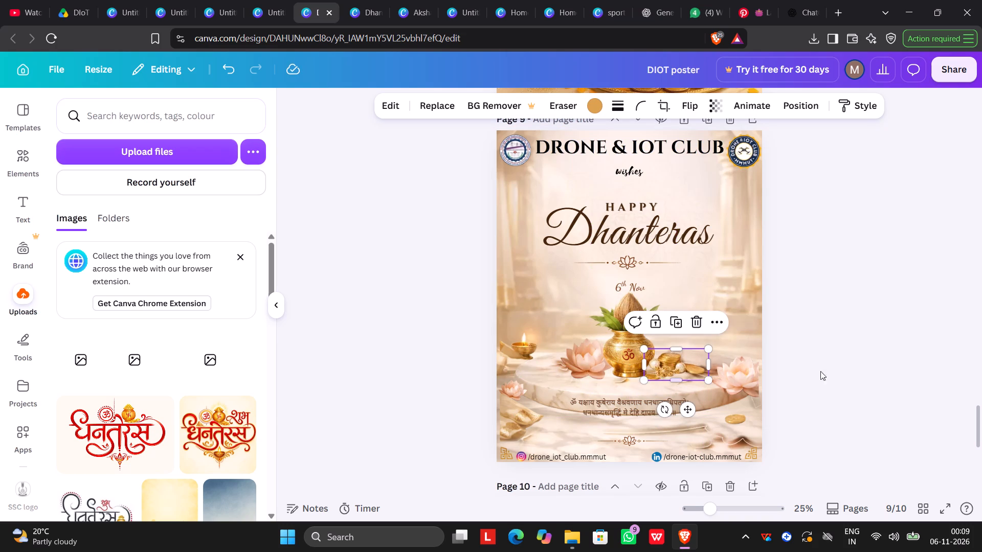
{"action": "left_click", "coordinate": [846, 368]}
Move the marble podium slightly up beneath the kalash, keeping it roughly centered on the poster.
{"action": "left_click_drag", "start_coordinate": [634, 387], "coordinate": [642, 382]}
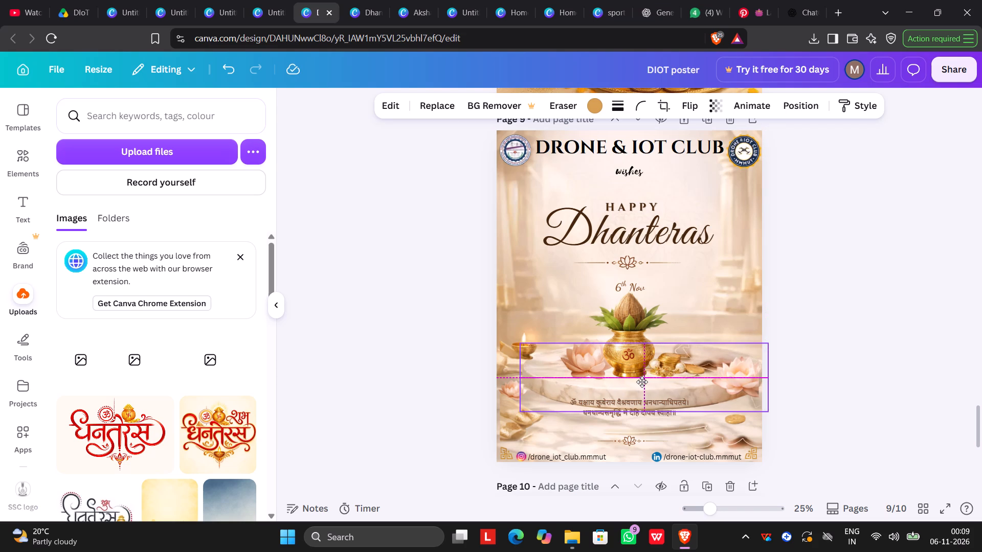
{"action": "left_click_drag", "start_coordinate": [642, 382], "coordinate": [633, 382]}
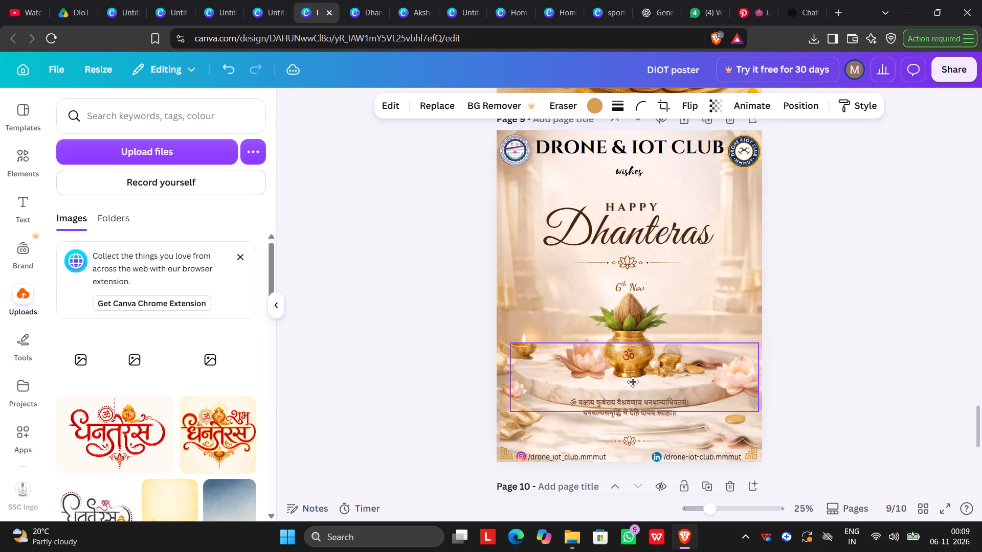
{"action": "left_click_drag", "start_coordinate": [633, 382], "coordinate": [632, 380]}
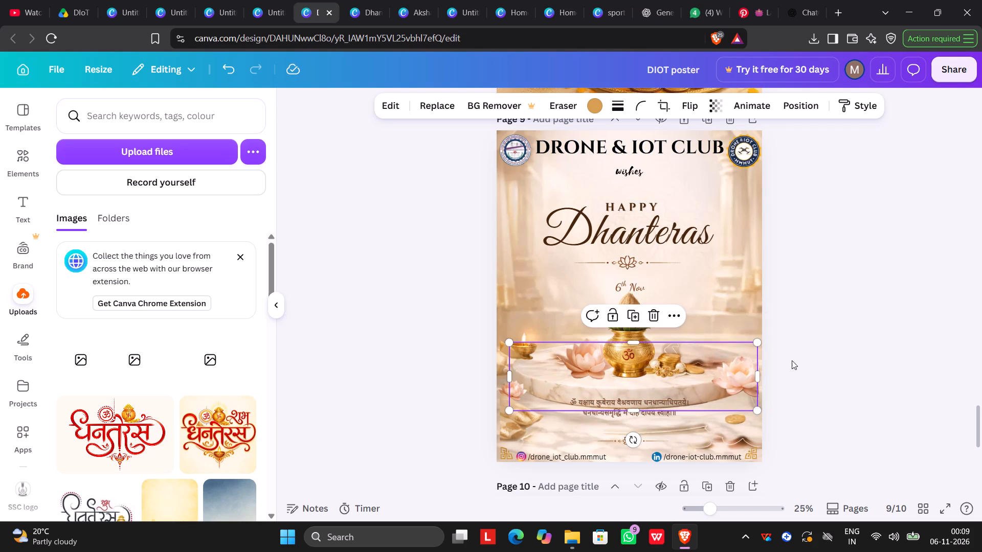
{"action": "left_click", "coordinate": [905, 330]}
Move the two-line mantra down off the podium to just below its front edge, centered under the kalash.
{"action": "left_click_drag", "start_coordinate": [634, 405], "coordinate": [634, 405]}
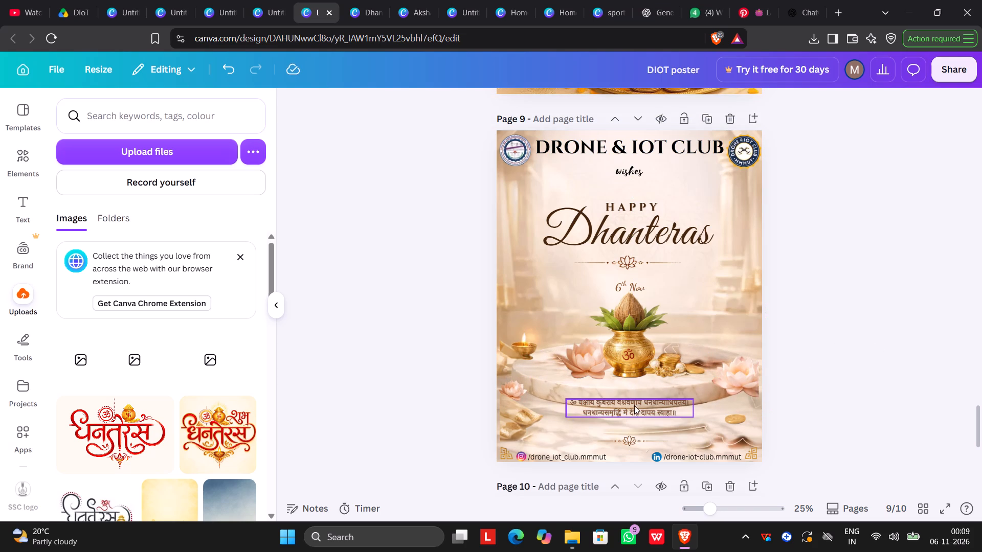
{"action": "left_click_drag", "start_coordinate": [634, 405], "coordinate": [638, 416]}
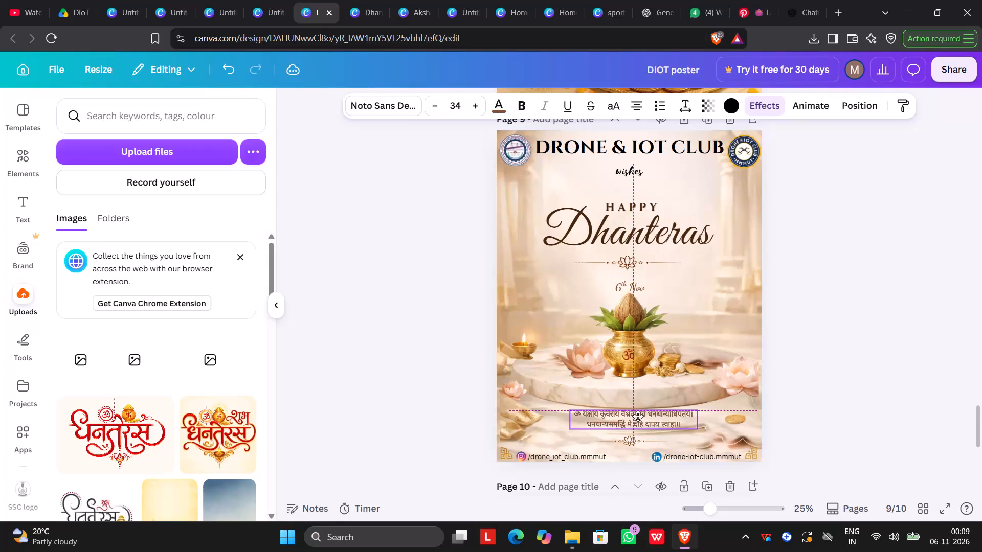
{"action": "left_click_drag", "start_coordinate": [638, 416], "coordinate": [635, 419]}
{"action": "left_click", "coordinate": [789, 408]}
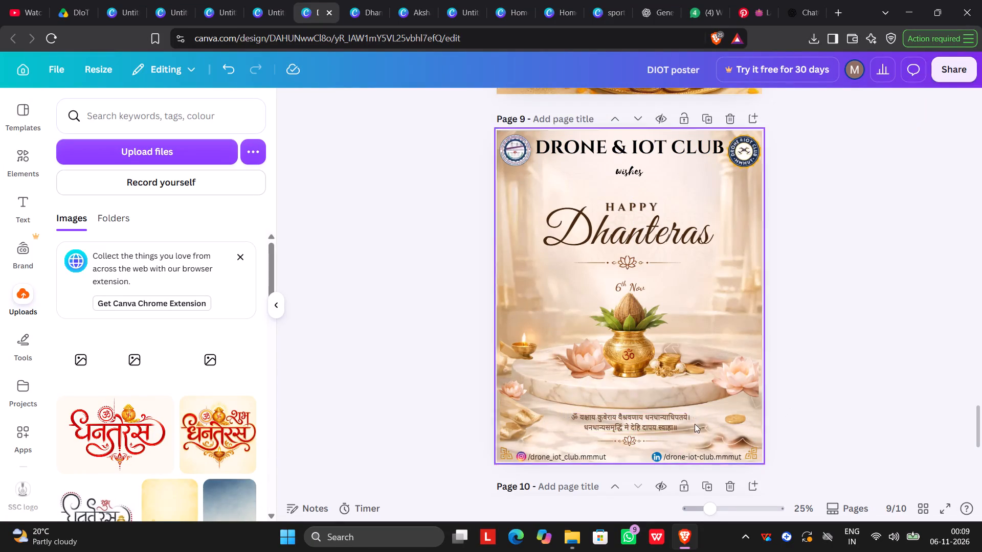
Move the small lotus divider from below the mantra onto the podium's front face, directly above the mantra.
{"action": "left_click_drag", "start_coordinate": [625, 444], "coordinate": [628, 402]}
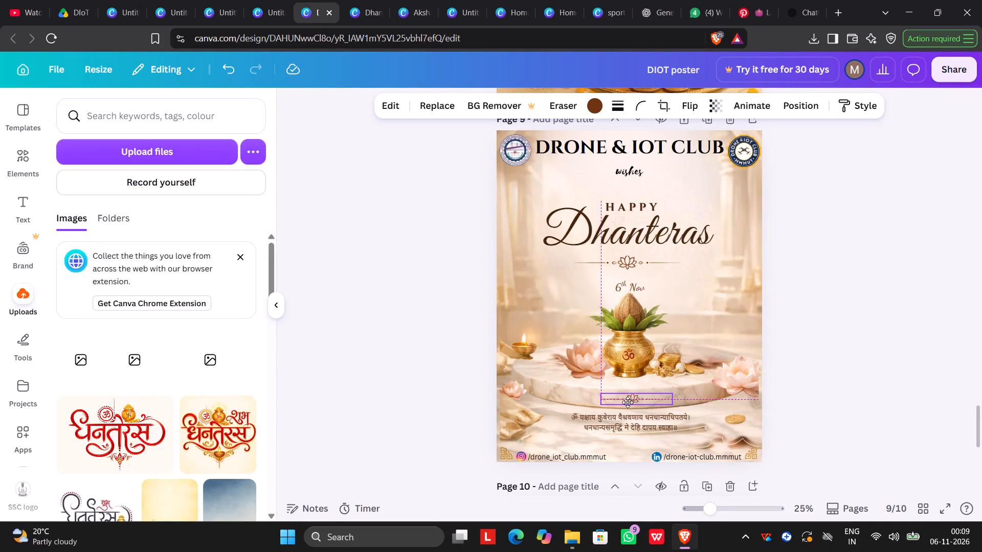
{"action": "left_click_drag", "start_coordinate": [628, 402], "coordinate": [625, 403]}
{"action": "left_click", "coordinate": [871, 410]}
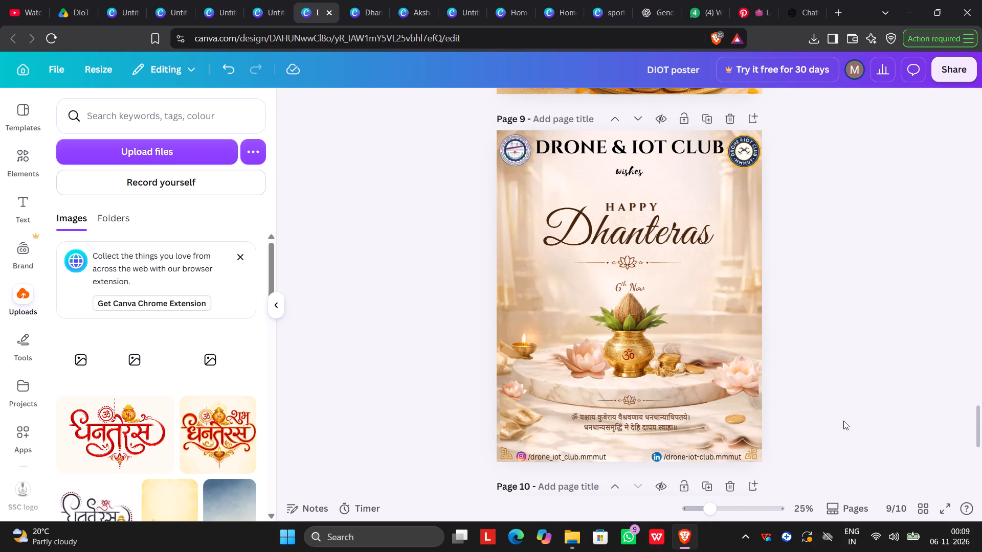
Nudge the small lotus divider slightly up on the podium face and center it horizontally under the kalash.
{"action": "left_click", "coordinate": [645, 399]}
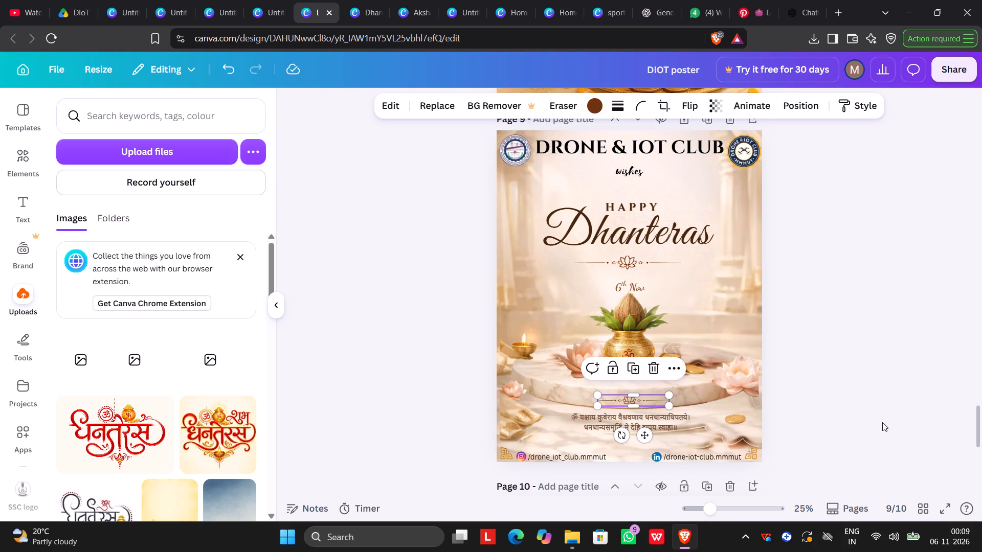
{"action": "key", "text": "Up"}
{"action": "key", "text": "Up"}
{"action": "key", "text": "Up"}
{"action": "key", "text": "Up"}
{"action": "key", "text": "Up"}
{"action": "key", "text": "Up"}
{"action": "key", "text": "Up"}
{"action": "key", "text": "Up"}
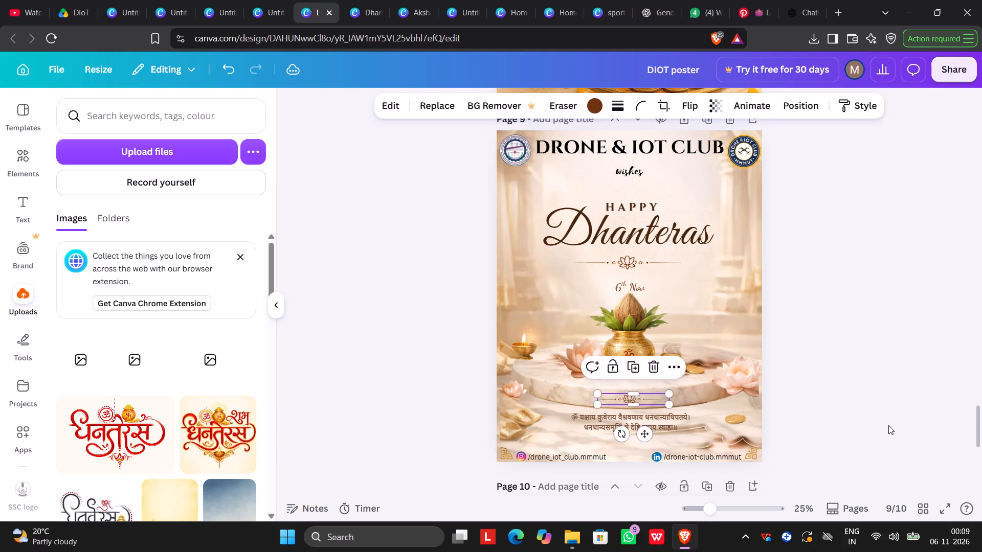
{"action": "key", "text": "Left"}
{"action": "key", "text": "Left"}
{"action": "key", "text": "Left"}
{"action": "key", "text": "Left"}
{"action": "key", "text": "Left"}
{"action": "key", "text": "Left"}
{"action": "key", "text": "Left"}
{"action": "key", "text": "Left"}
{"action": "key", "text": "Left"}
{"action": "key", "text": "Left"}
{"action": "key", "text": "Left"}
{"action": "key", "text": "Right"}
{"action": "key", "text": "Right"}
{"action": "key", "text": "Right"}
{"action": "key", "text": "Right"}
{"action": "key", "text": "Right"}
{"action": "key", "text": "Right"}
{"action": "key", "text": "Right"}
{"action": "key", "text": "Right"}
{"action": "key", "text": "Right"}
{"action": "key", "text": "Right"}
{"action": "key", "text": "Right"}
{"action": "key", "text": "Right"}
{"action": "key", "text": "Right"}
{"action": "key", "text": "Right"}
{"action": "key", "text": "Right"}
{"action": "key", "text": "Right"}
{"action": "key", "text": "Right"}
{"action": "key", "text": "Right"}
{"action": "key", "text": "Right"}
{"action": "key", "text": "Right"}
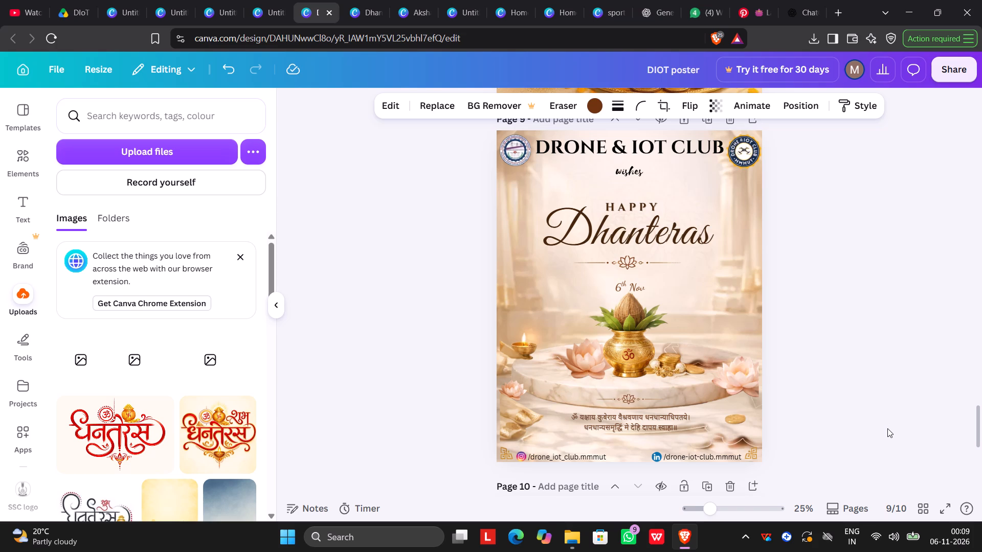
{"action": "key", "text": "Right"}
{"action": "key", "text": "Right"}
{"action": "key", "text": "Right"}
{"action": "key", "text": "Left"}
{"action": "key", "text": "Left"}
{"action": "key", "text": "Left"}
{"action": "key", "text": "Left"}
{"action": "key", "text": "Left"}
{"action": "key", "text": "Left"}
{"action": "key", "text": "Left"}
{"action": "key", "text": "Left"}
{"action": "key", "text": "Left"}
{"action": "key", "text": "Left"}
{"action": "key", "text": "Left"}
{"action": "key", "text": "Left"}
{"action": "key", "text": "Left"}
{"action": "key", "text": "Left"}
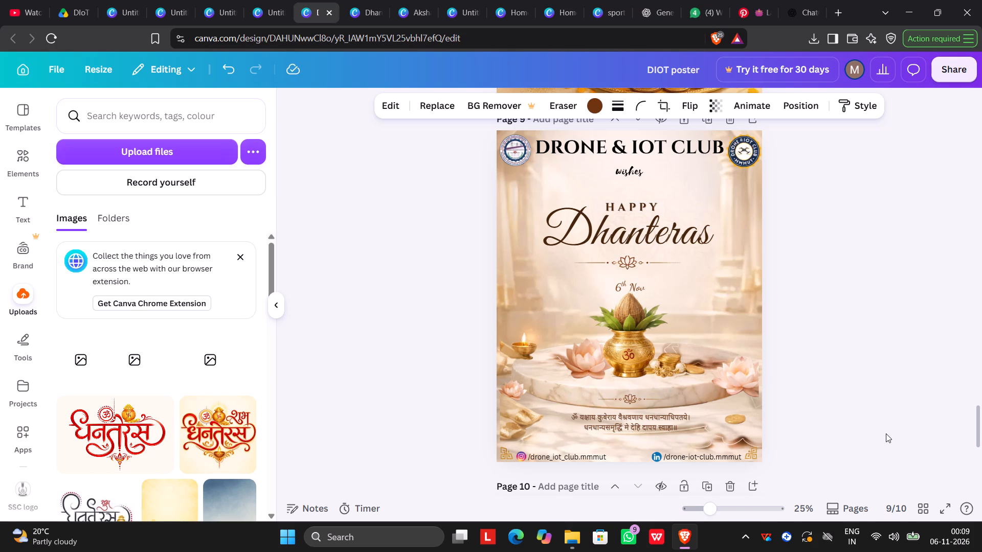
{"action": "key", "text": "Left"}
{"action": "key", "text": "Right"}
{"action": "left_click", "coordinate": [901, 401]}
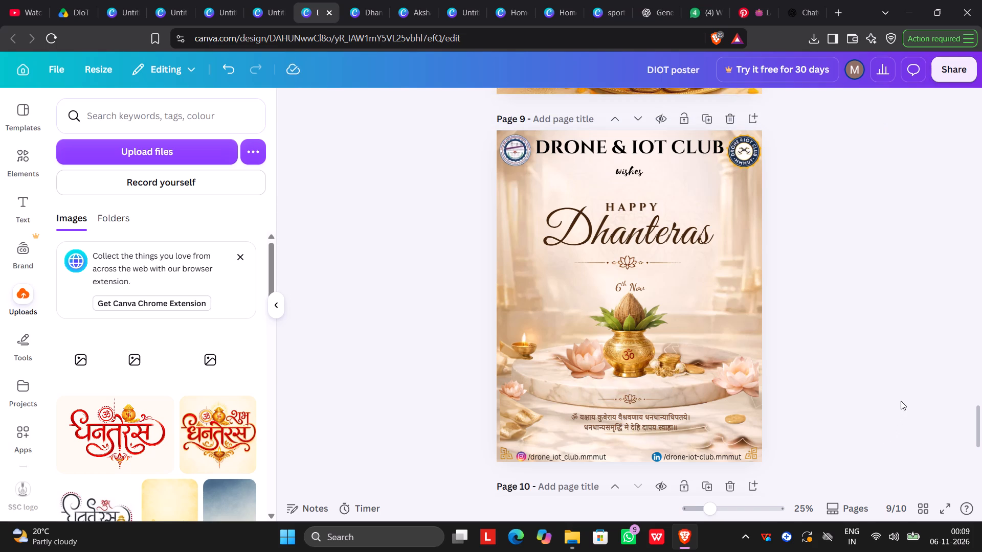
Fine-tune the small lotus divider's horizontal position on the podium face to line up with the kalash and mantra.
{"action": "left_click", "coordinate": [663, 396]}
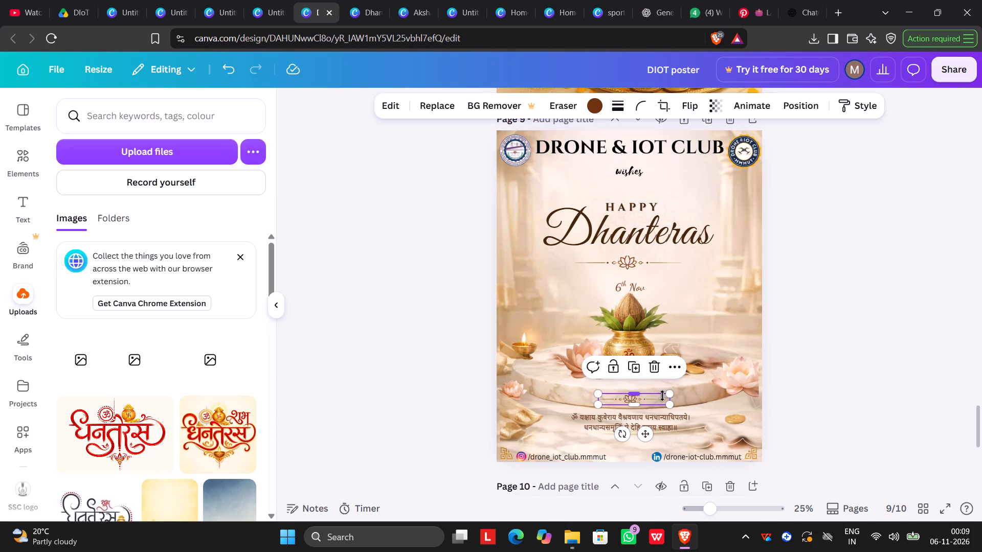
{"action": "key", "text": "Right"}
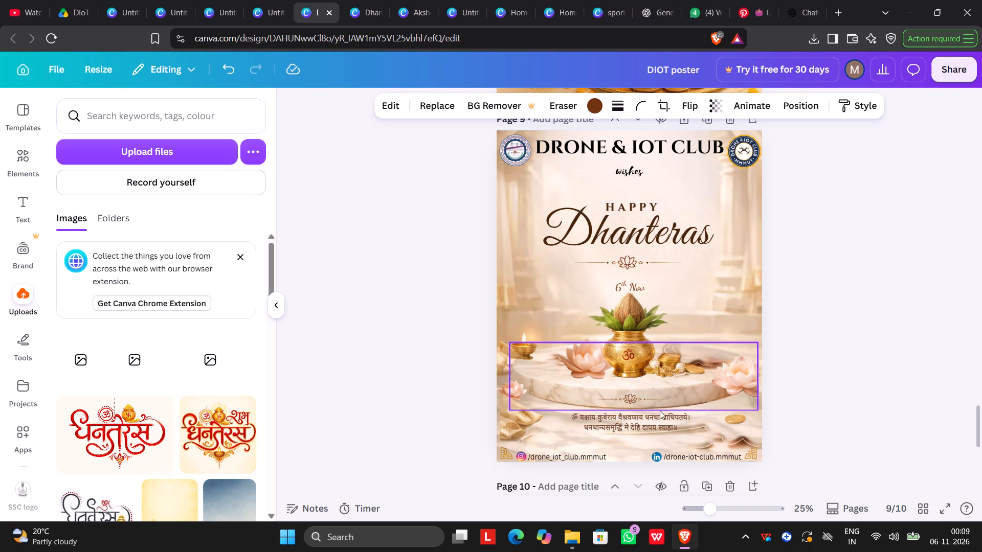
{"action": "key", "text": "Right"}
{"action": "key", "text": "Right"}
{"action": "key", "text": "Right"}
{"action": "key", "text": "Right"}
{"action": "key", "text": "Right"}
{"action": "key", "text": "Right"}
{"action": "key", "text": "Right"}
{"action": "key", "text": "Right"}
{"action": "key", "text": "Right"}
{"action": "key", "text": "Right"}
{"action": "key", "text": "Right"}
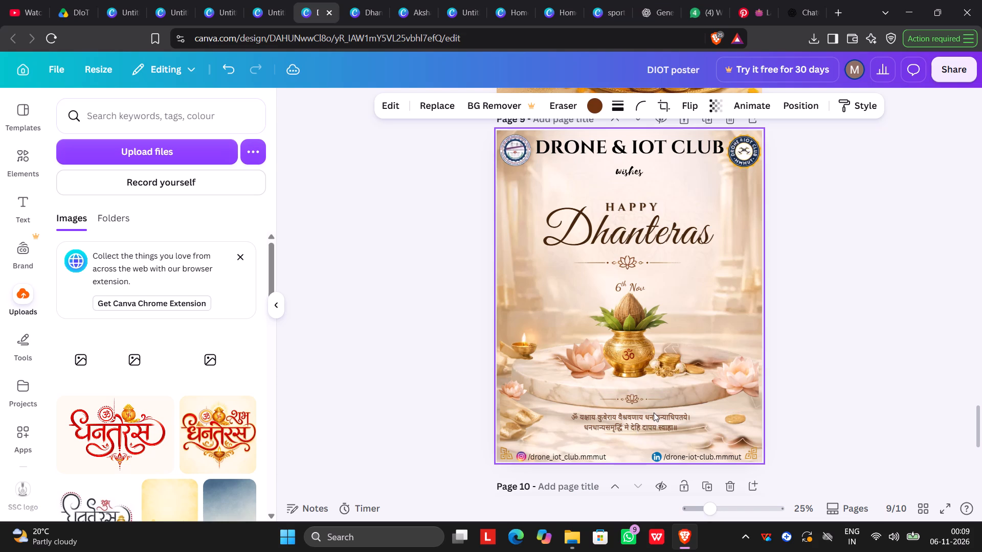
{"action": "key", "text": "Left"}
{"action": "key", "text": "Left"}
{"action": "key", "text": "Left"}
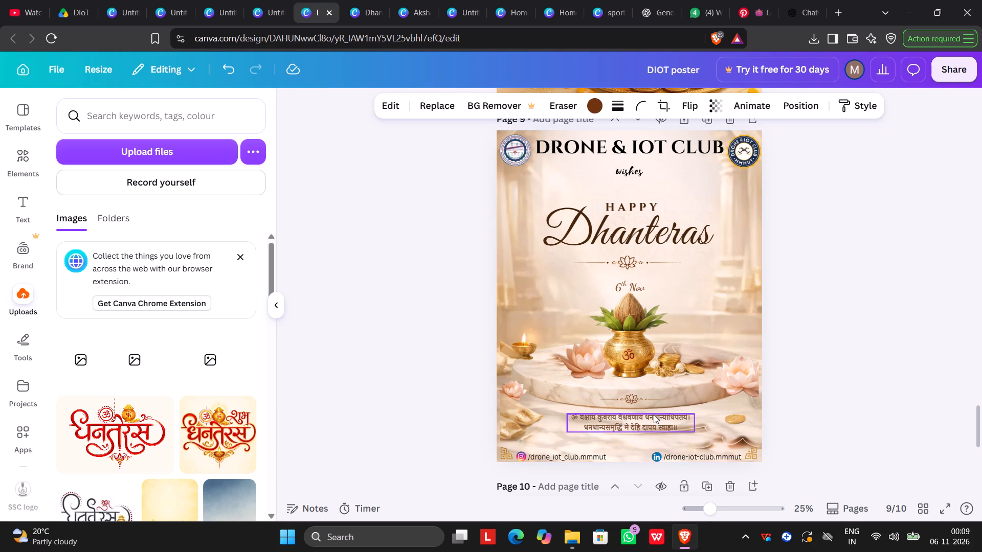
{"action": "key", "text": "Left"}
{"action": "key", "text": "Left"}
{"action": "left_click", "coordinate": [638, 399]}
{"action": "key", "text": "Left"}
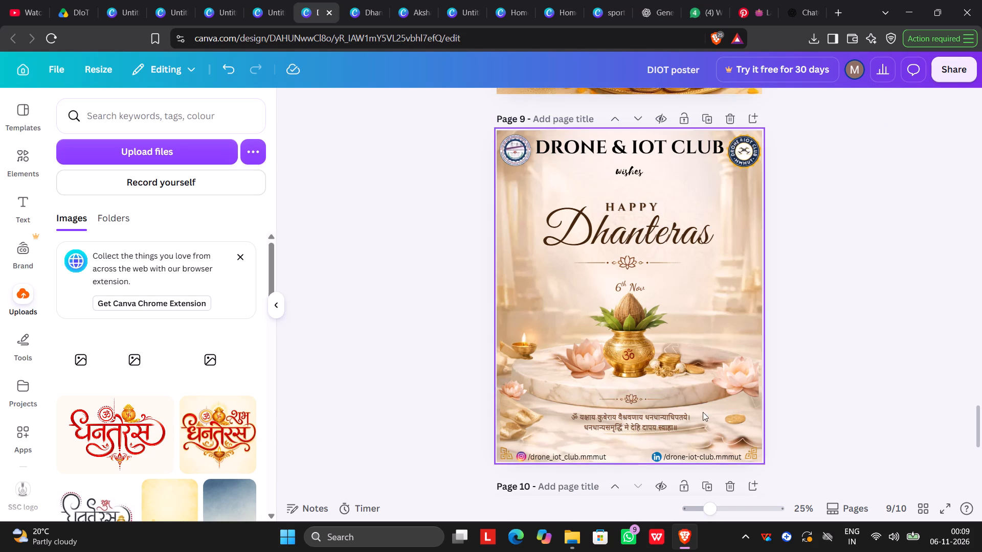
{"action": "key", "text": "Left"}
{"action": "key", "text": "Left"}
{"action": "key", "text": "Left"}
{"action": "left_click", "coordinate": [632, 399]}
{"action": "key", "text": "Left"}
{"action": "key", "text": "Left"}
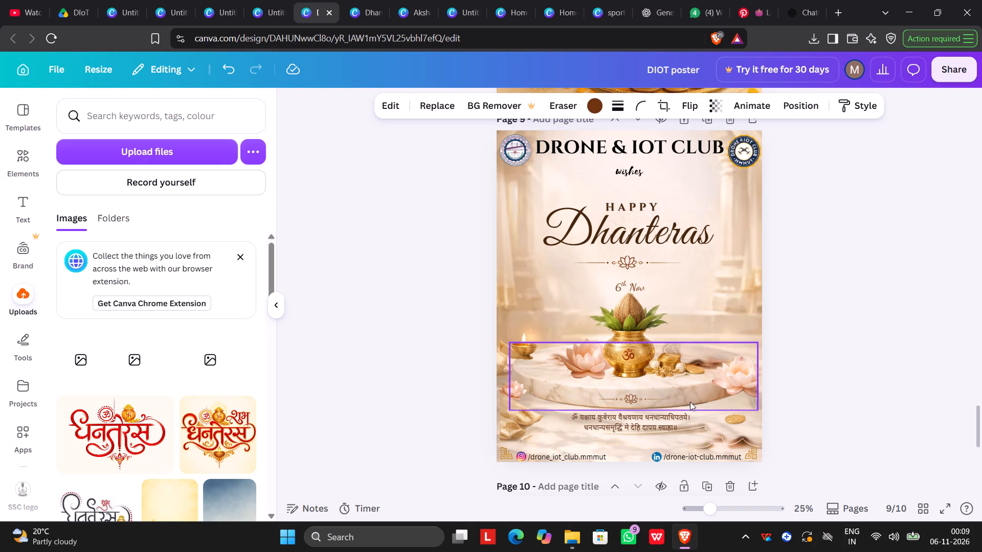
{"action": "key", "text": "Left"}
{"action": "key", "text": "Left"}
{"action": "key", "text": "Left"}
{"action": "key", "text": "Left"}
{"action": "key", "text": "Left"}
{"action": "key", "text": "Left"}
{"action": "key", "text": "Right"}
{"action": "left_click", "coordinate": [776, 381]}
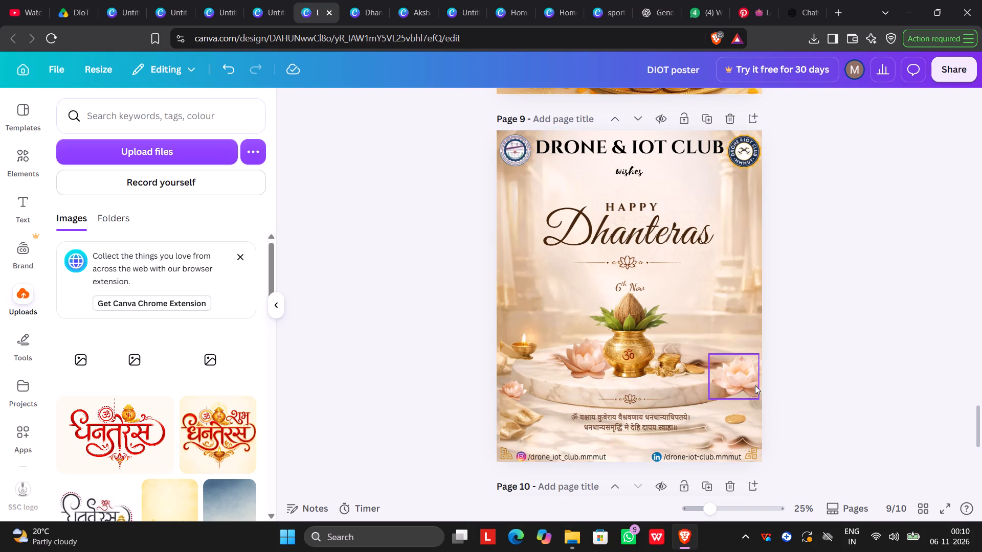
Enlarge the pink lotus at the podium's right end and lower it against the podium's edge.
{"action": "left_click", "coordinate": [754, 385]}
{"action": "left_click_drag", "start_coordinate": [709, 398], "coordinate": [716, 398]}
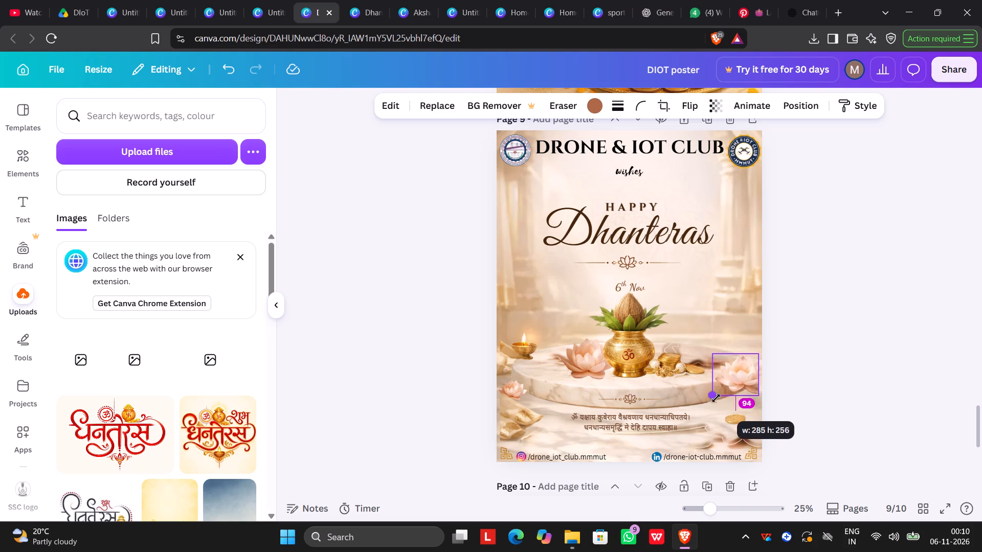
{"action": "left_click_drag", "start_coordinate": [716, 398], "coordinate": [707, 407]}
{"action": "left_click", "coordinate": [900, 349]}
{"action": "left_click_drag", "start_coordinate": [742, 388], "coordinate": [747, 402]}
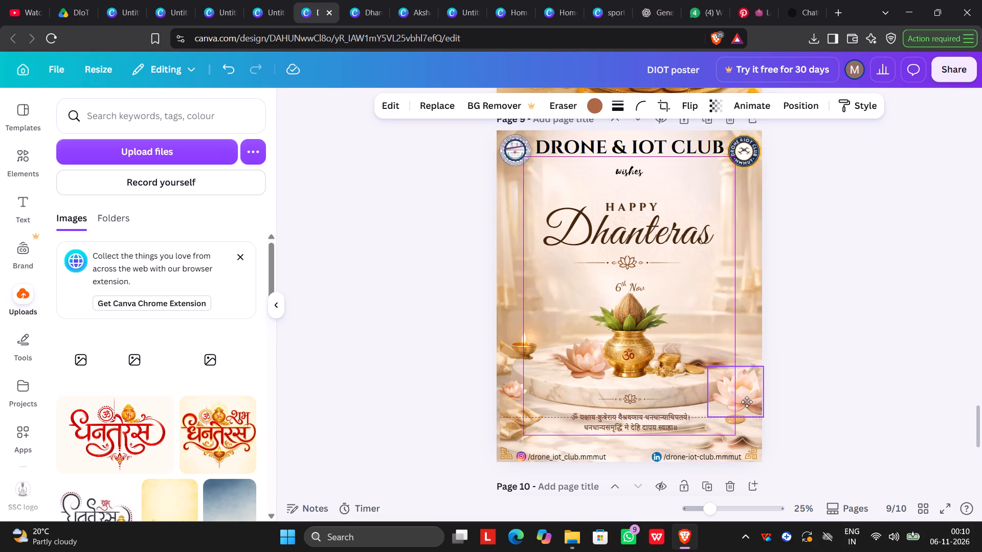
{"action": "left_click_drag", "start_coordinate": [747, 402], "coordinate": [749, 403]}
{"action": "left_click", "coordinate": [815, 403]}
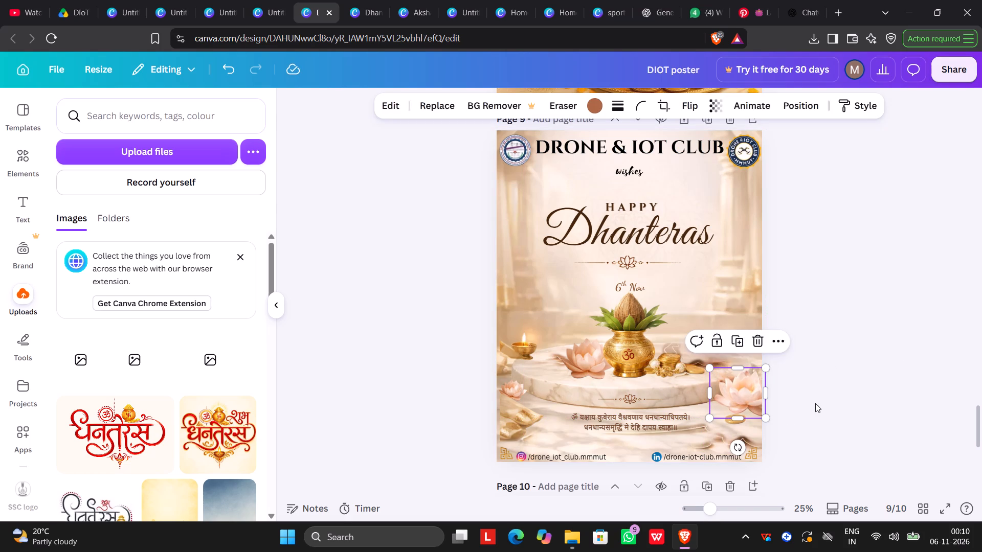
Move the single gold coin from beneath the right-hand lotus to the coin pile beside the kalash.
{"action": "left_click_drag", "start_coordinate": [743, 422], "coordinate": [754, 382]}
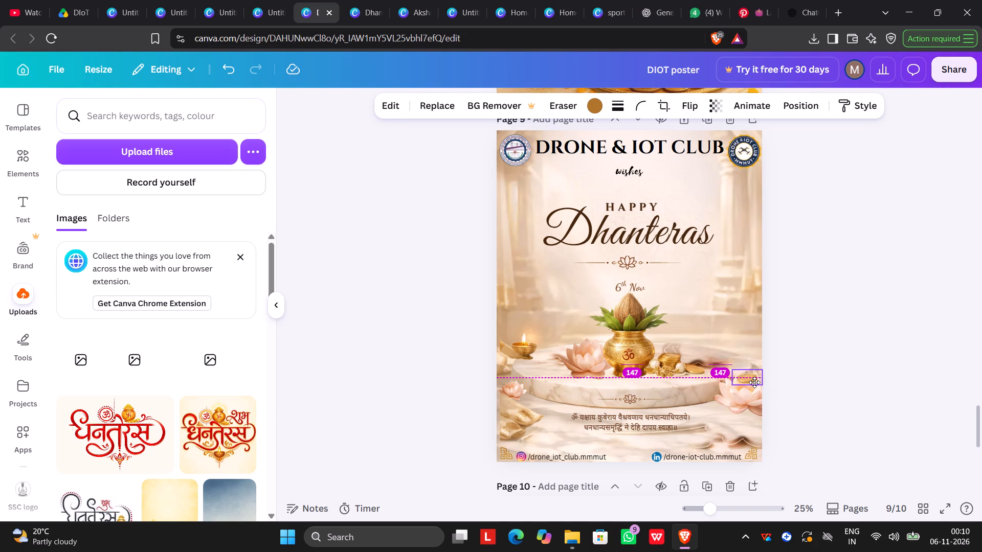
{"action": "left_click_drag", "start_coordinate": [754, 382], "coordinate": [754, 388]}
{"action": "left_click", "coordinate": [833, 377]}
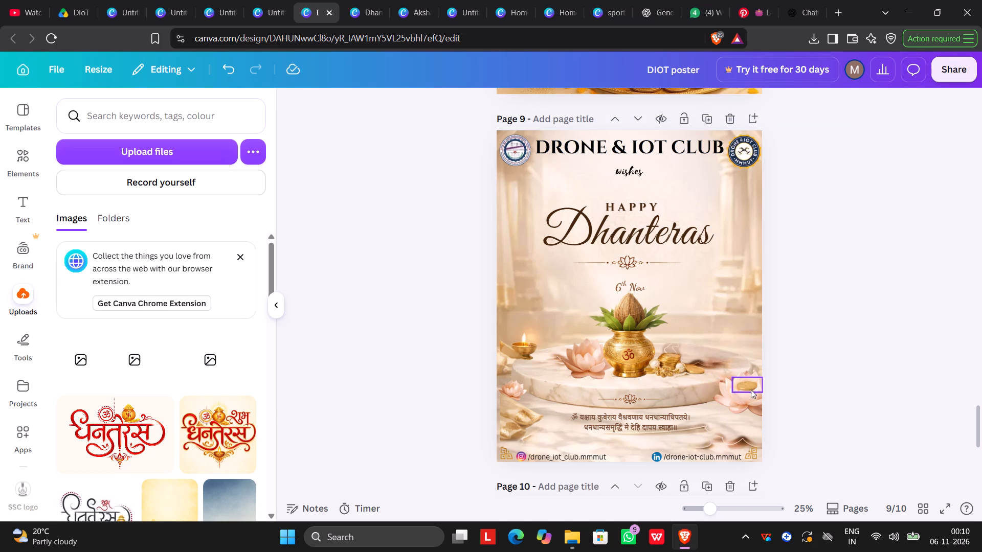
{"action": "left_click_drag", "start_coordinate": [745, 386], "coordinate": [657, 378]}
{"action": "left_click", "coordinate": [870, 376]}
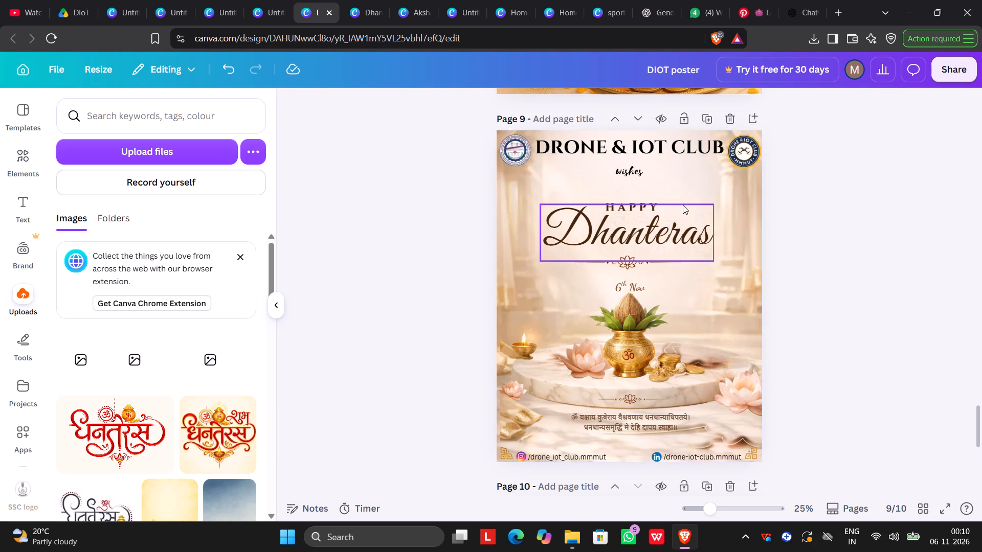
Download only page 9 as a PNG and save it in the Downloads folder as diotdh1.
{"action": "left_click", "coordinate": [837, 245]}
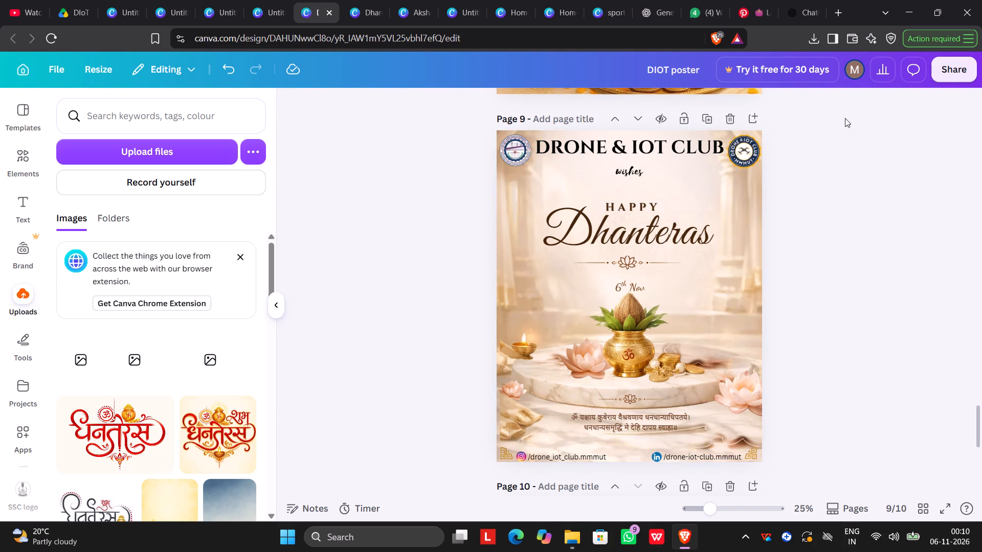
{"action": "left_click", "coordinate": [956, 71]}
{"action": "left_click", "coordinate": [761, 362]}
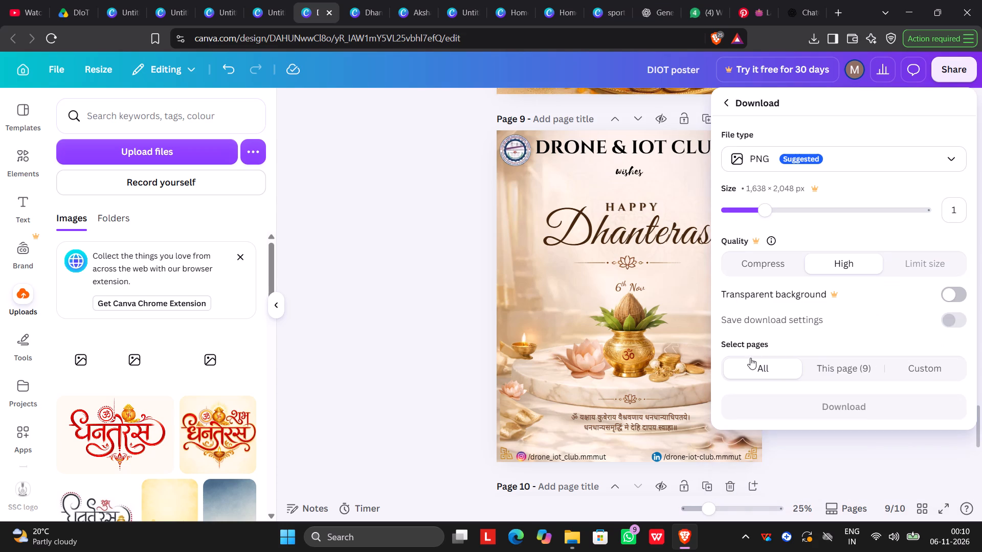
{"action": "left_click", "coordinate": [836, 372]}
{"action": "left_click", "coordinate": [828, 400]}
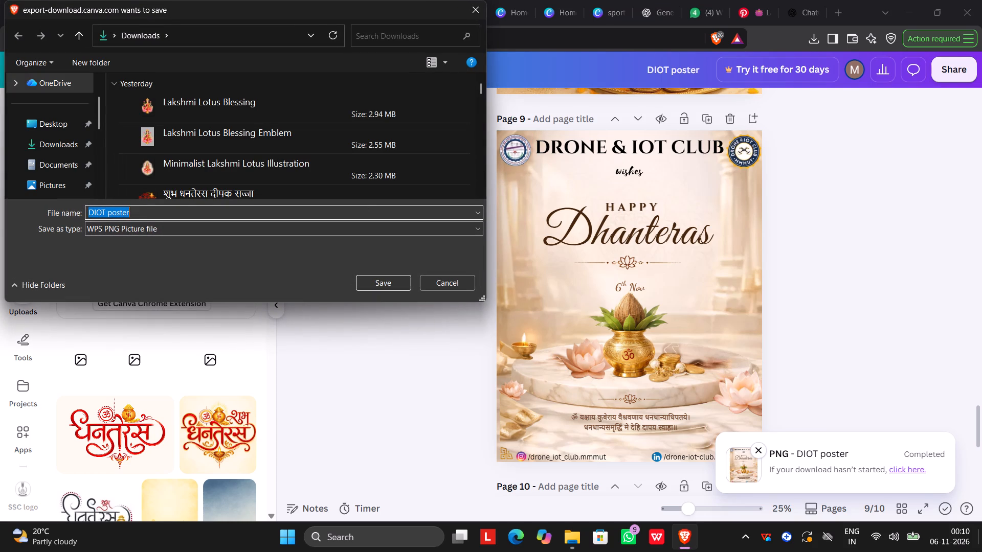
{"action": "key", "text": "BackSpace"}
{"action": "type", "text": "diotdh1"}
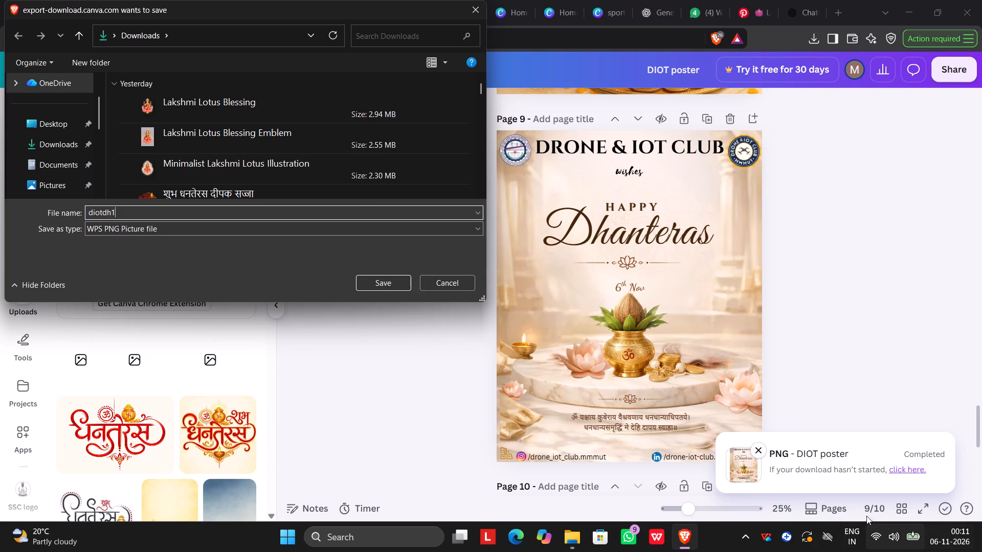
{"action": "left_click", "coordinate": [369, 283]}
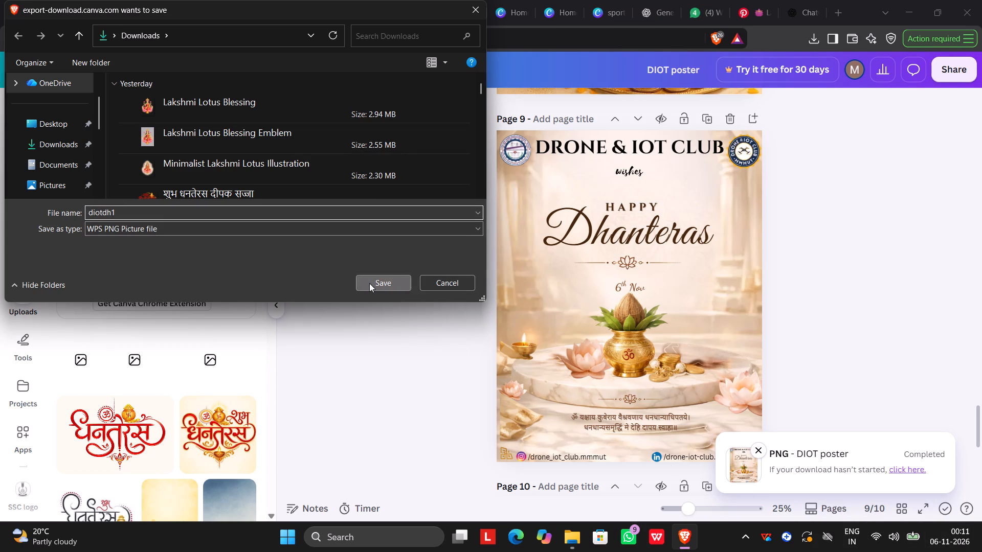